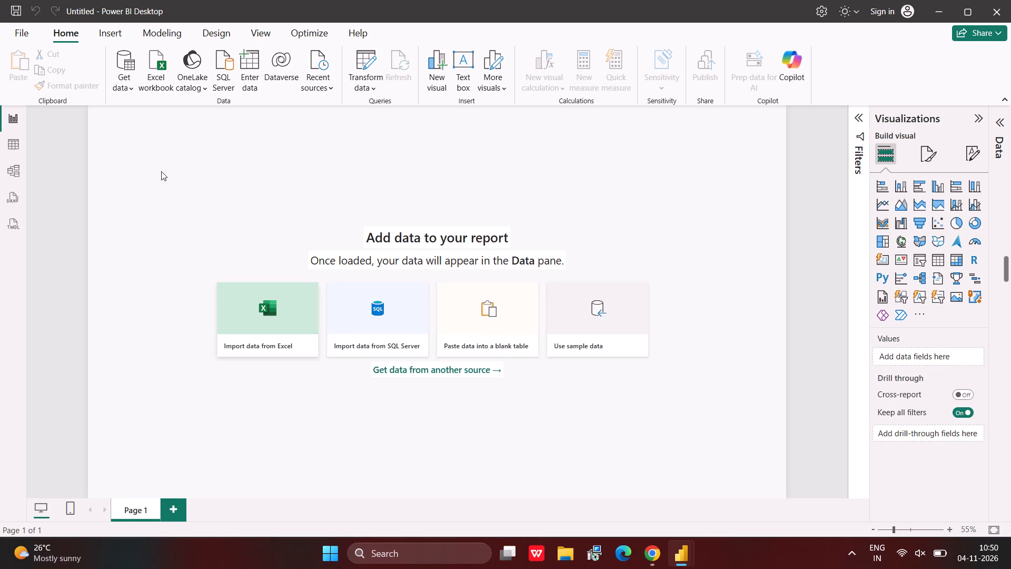
Import the financials table and Sheet1 from the Financial Sample Excel workbook and load them into the report.
click(157, 71)
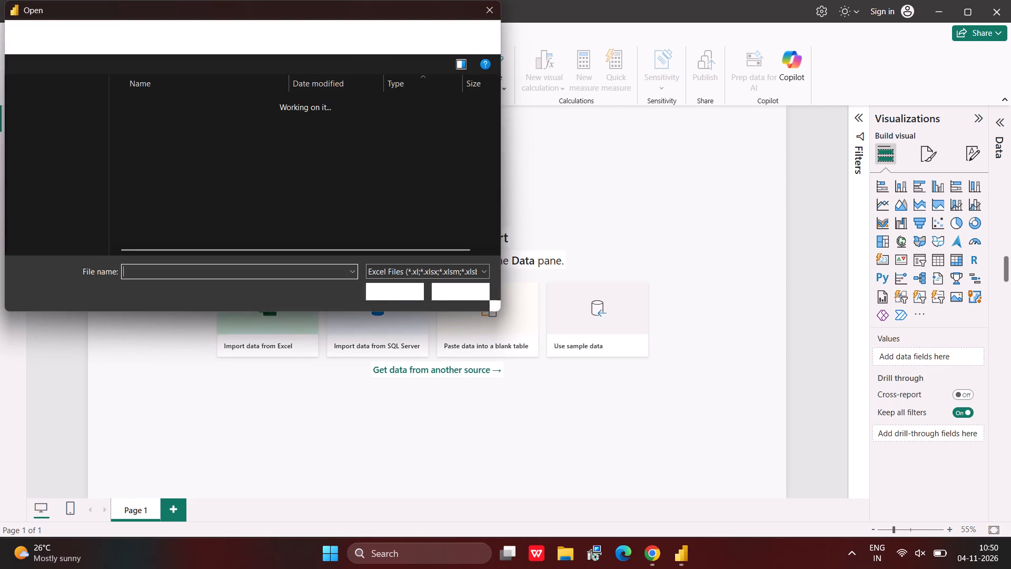
click(214, 122)
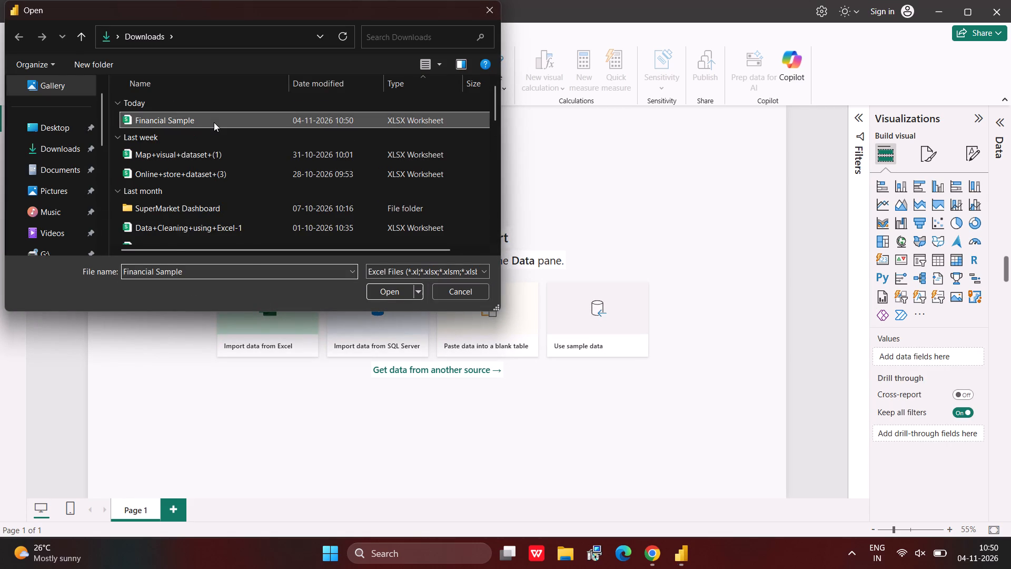
click(390, 292)
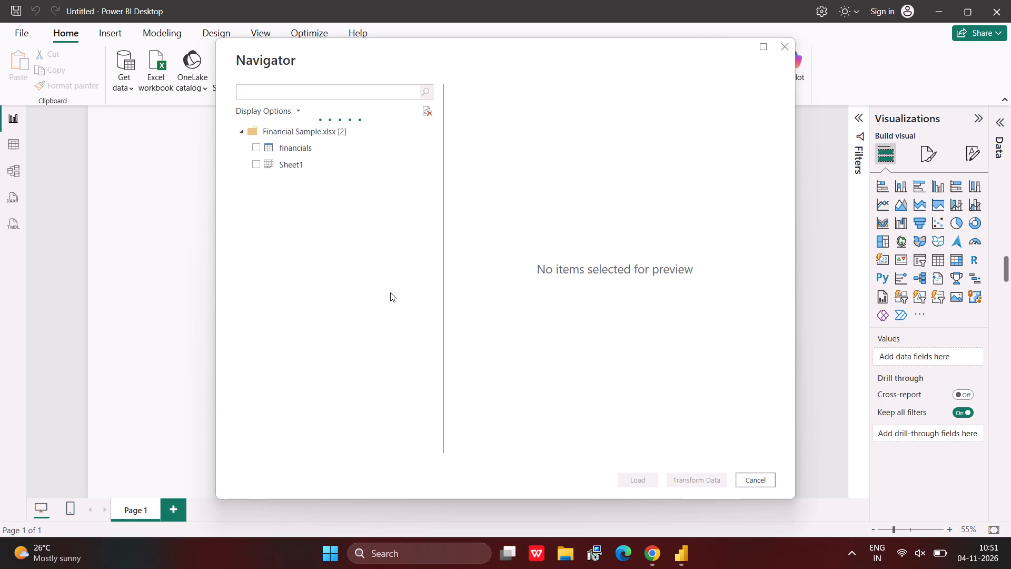
click(256, 156)
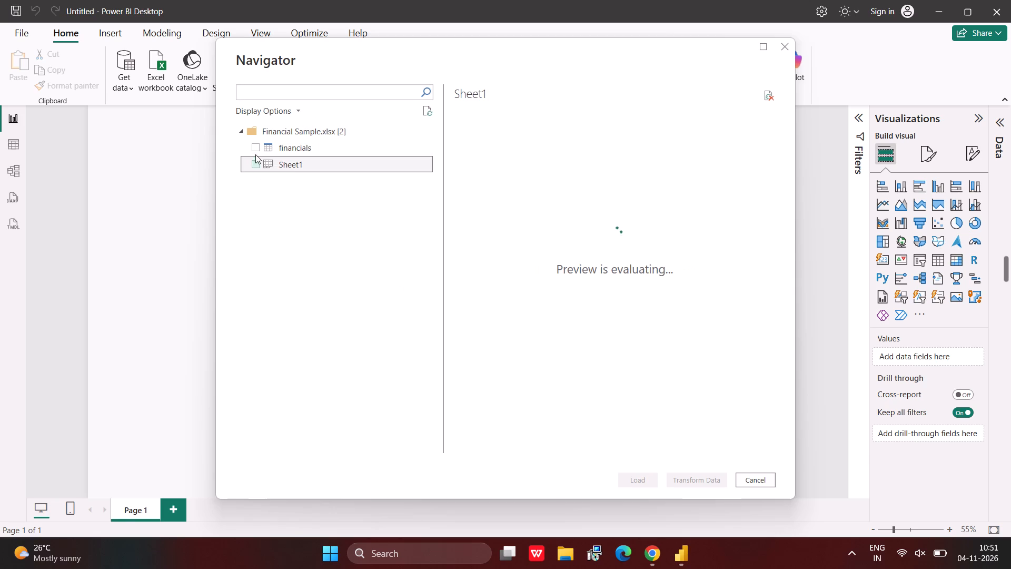
click(254, 149)
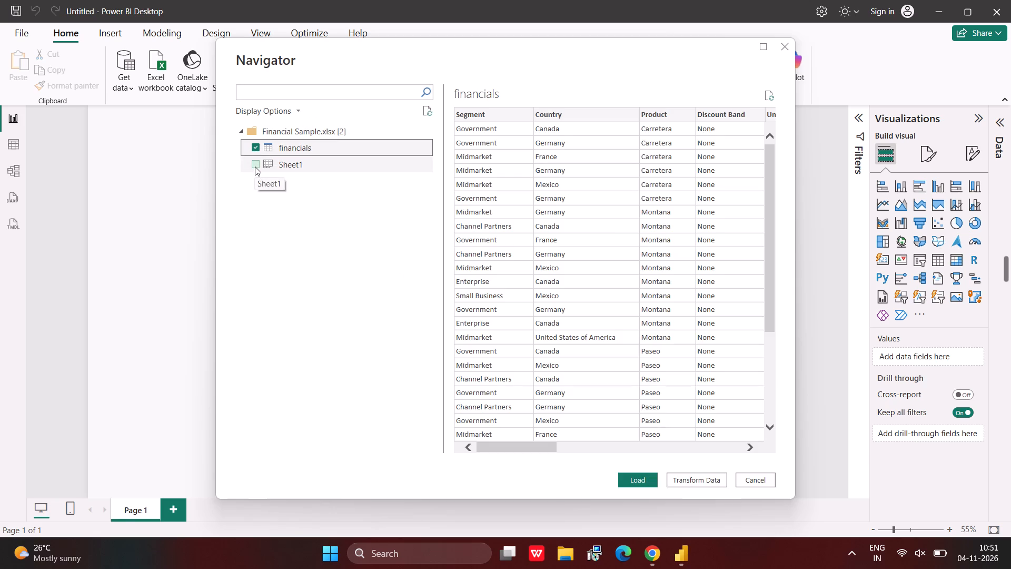
click(255, 166)
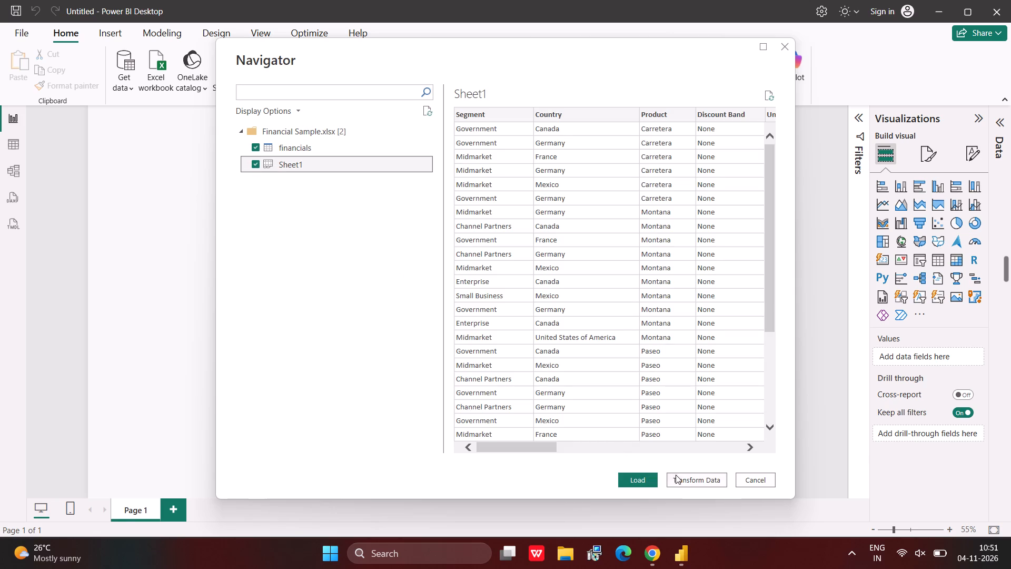
click(636, 476)
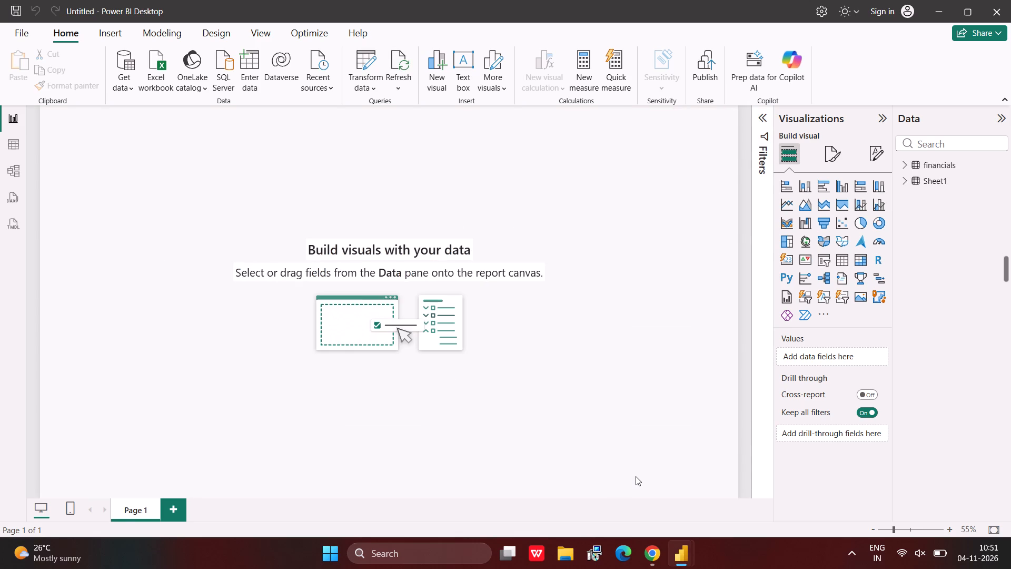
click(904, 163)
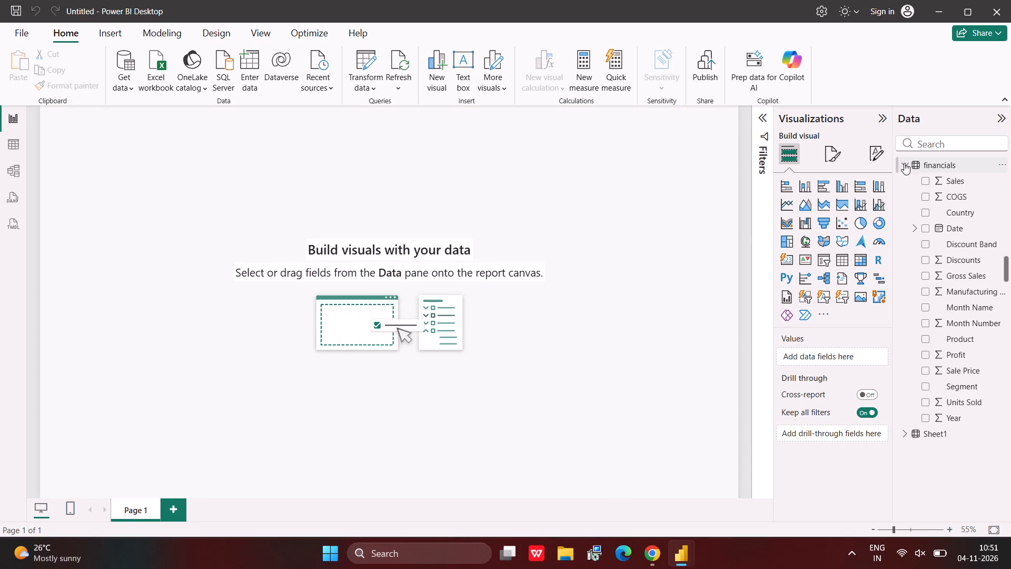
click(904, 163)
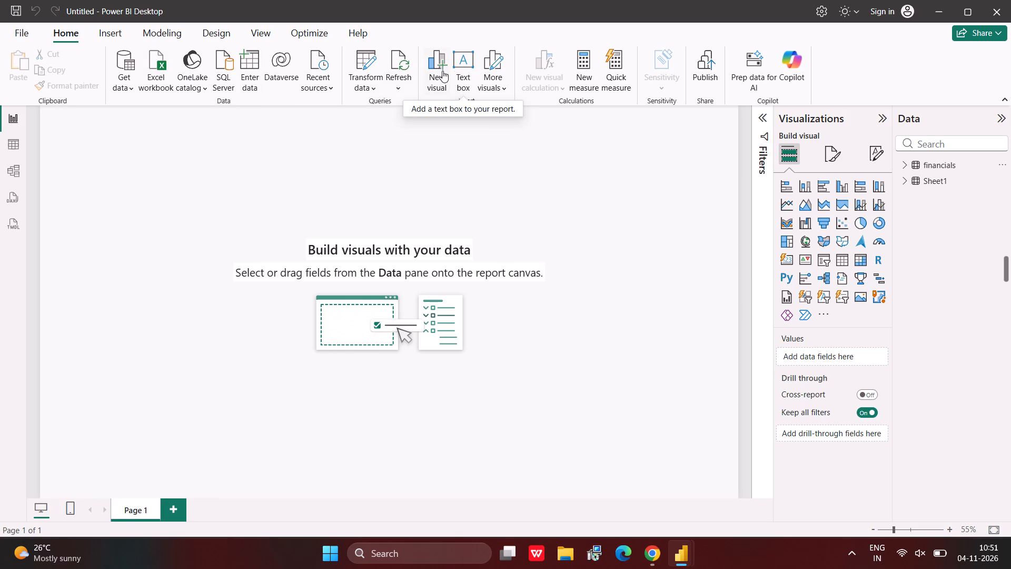
Add a text box containing the title "Financials Report" in bold at font size 54.
click(462, 68)
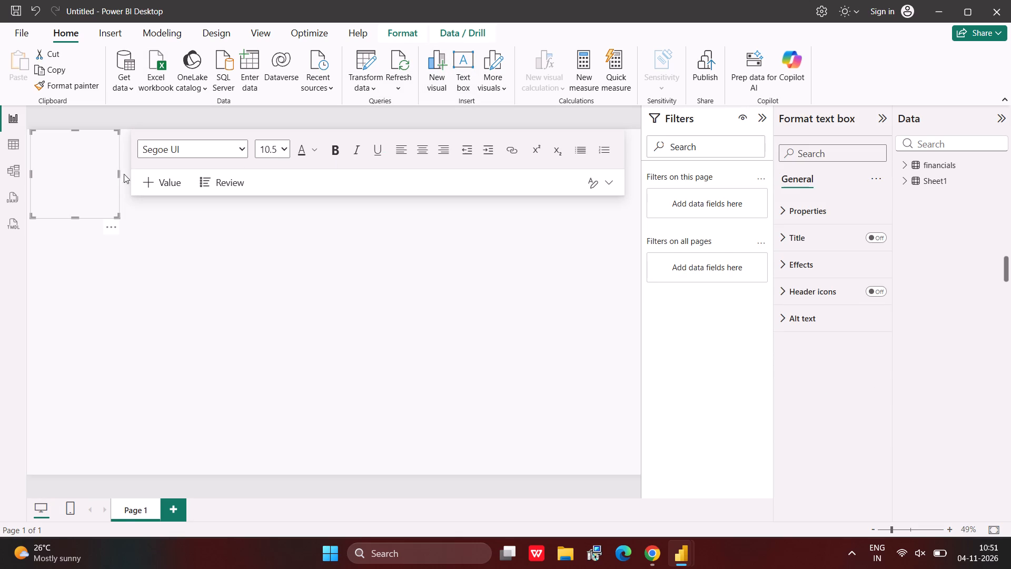
click(68, 168)
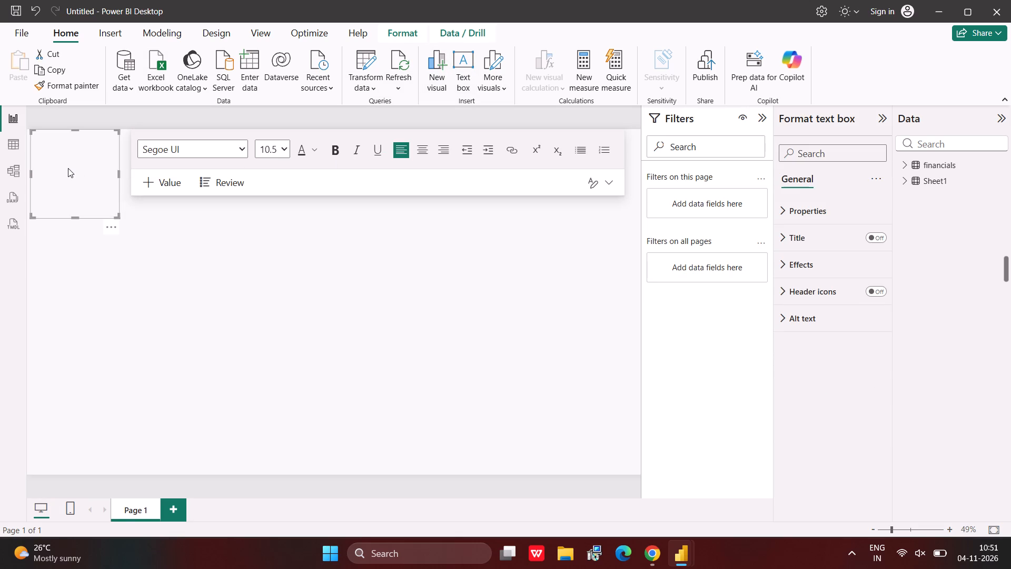
key(shift+f)
key(BackSpace)
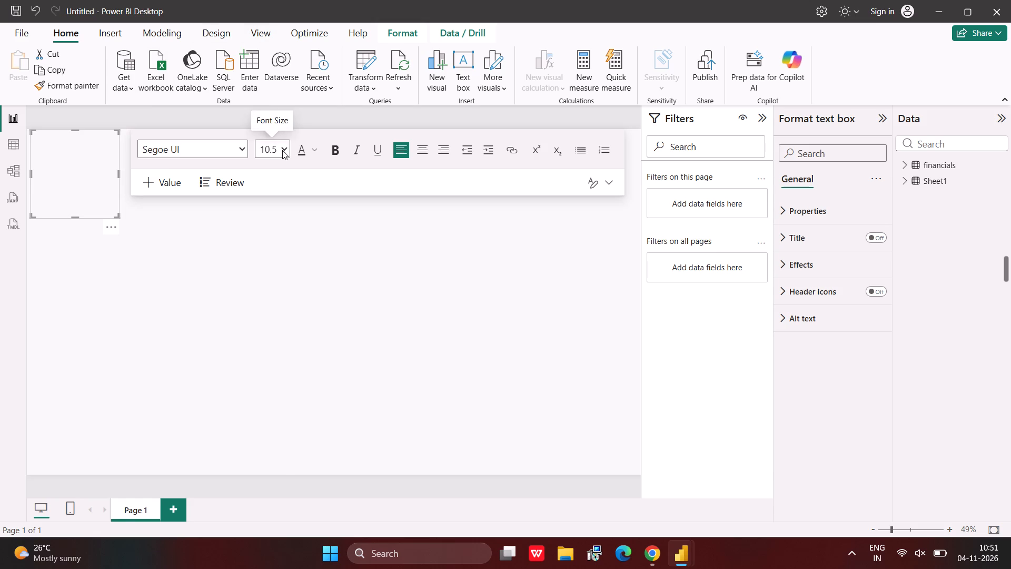
click(282, 150)
click(270, 473)
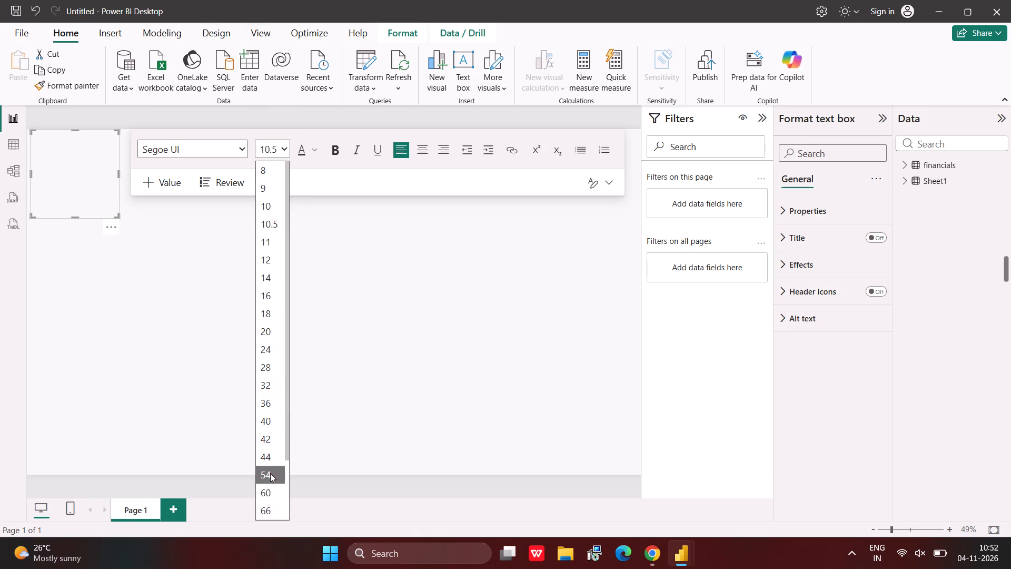
click(339, 153)
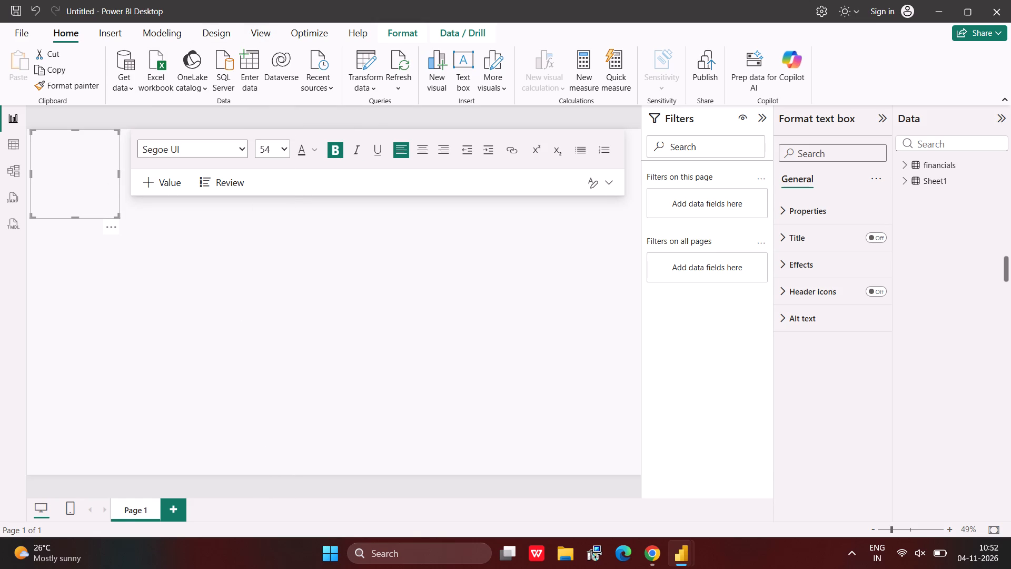
key(f)
text(ina)
key(n)
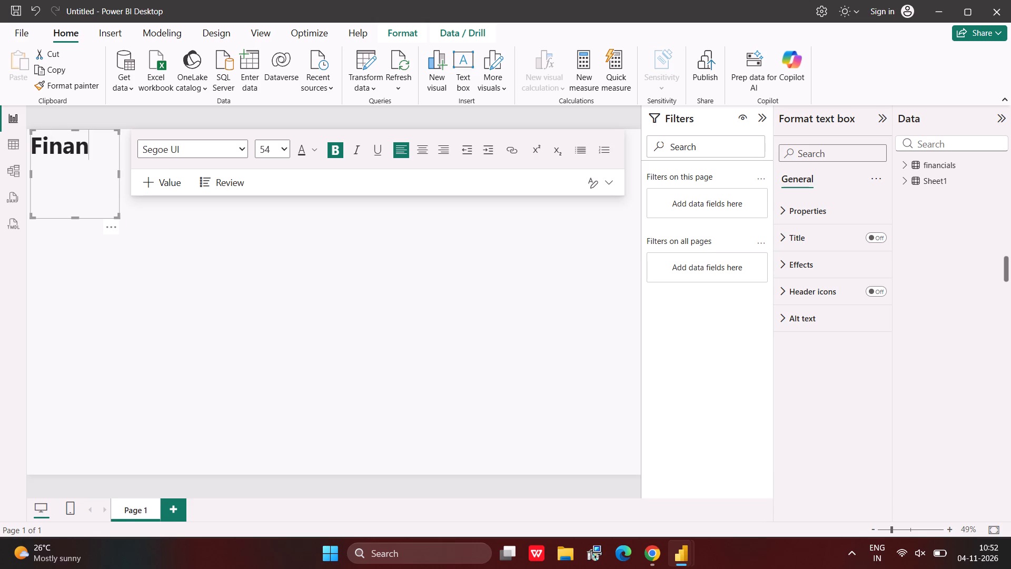
text(ci)
text(als Report)
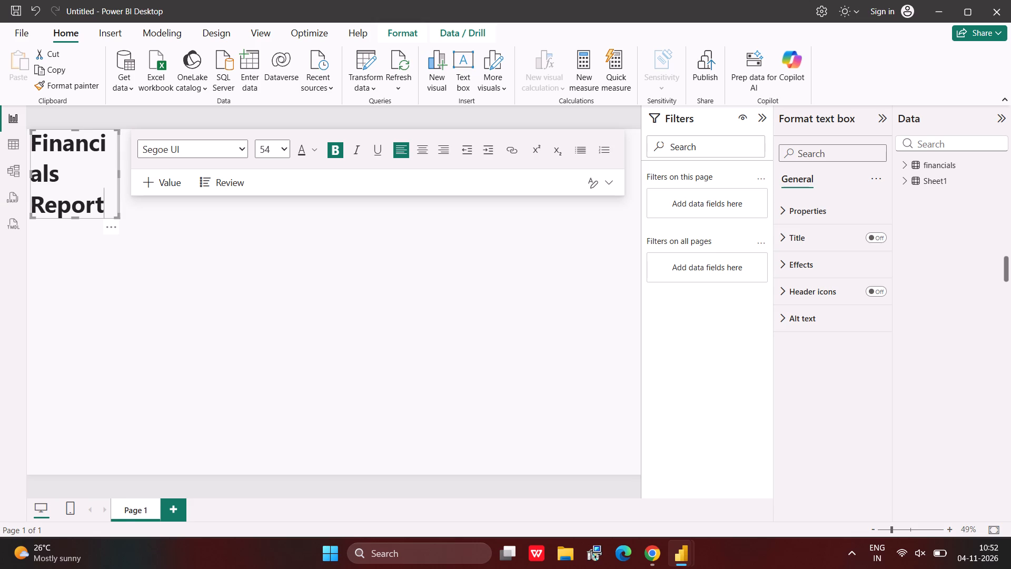
Resize the title text box from both sides so the title fits on one line near the page's top centre.
drag(120, 176, 228, 160)
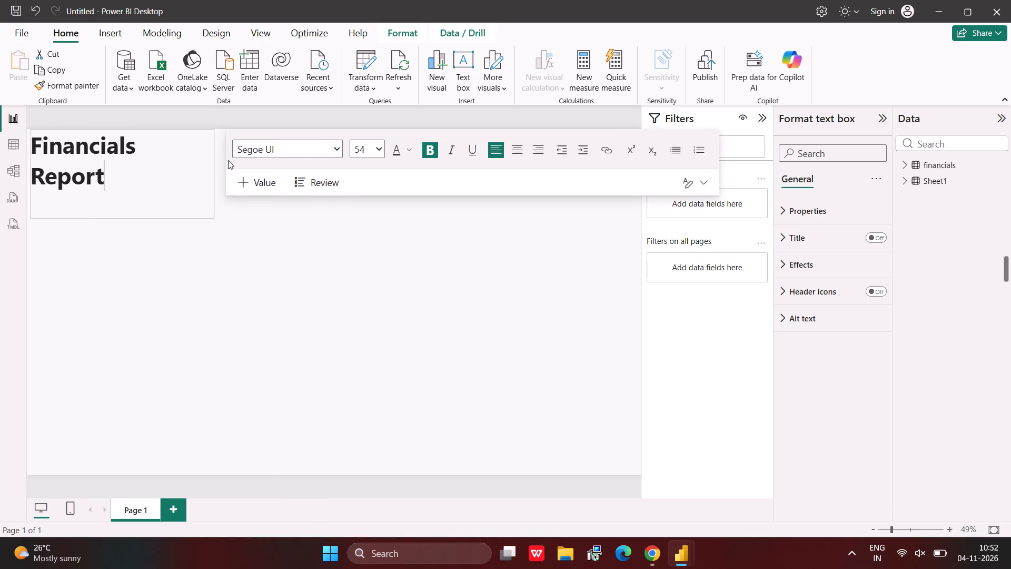
drag(228, 160, 267, 153)
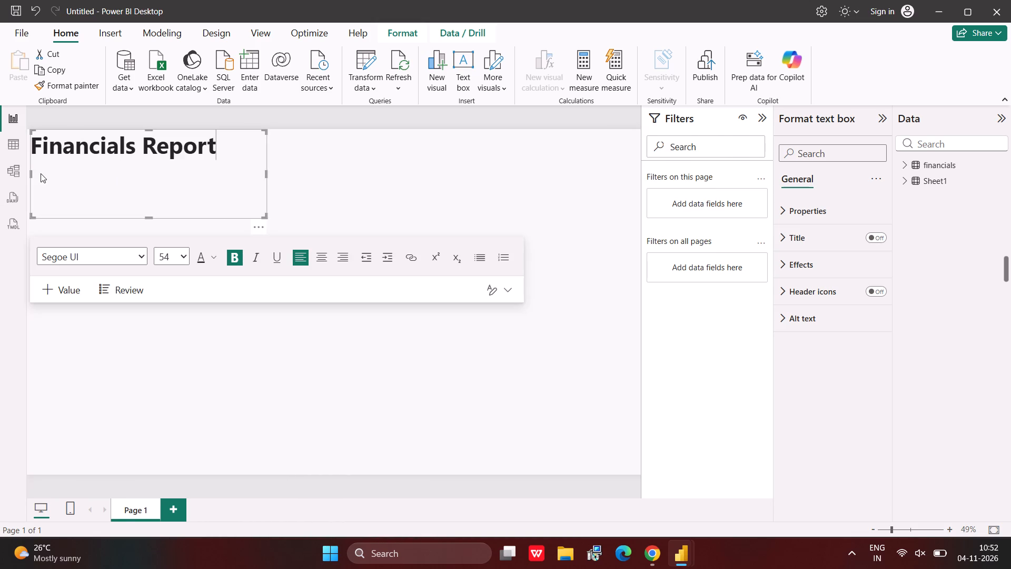
drag(29, 173, 158, 171)
click(158, 171)
drag(265, 173, 267, 173)
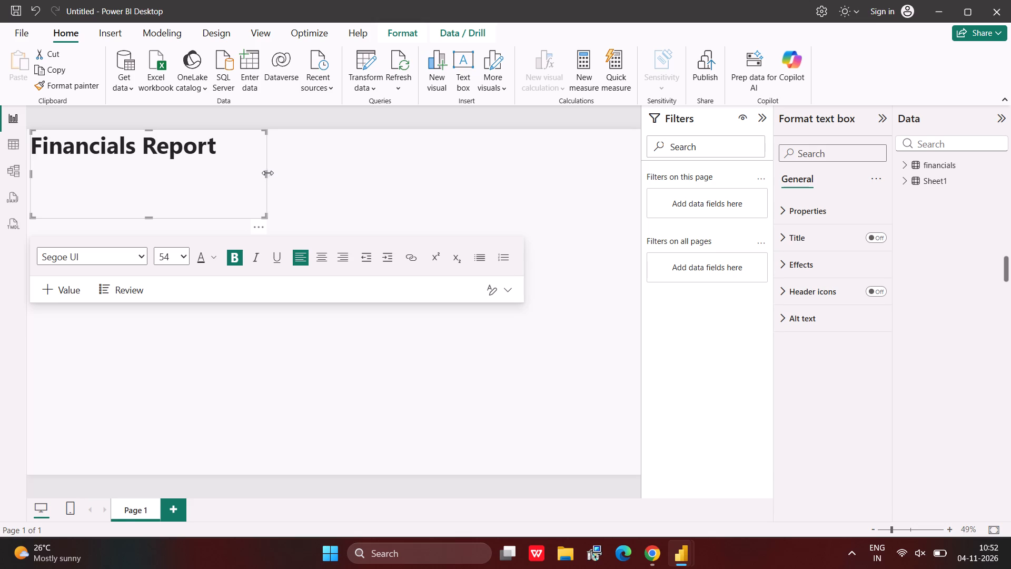
drag(267, 173, 424, 159)
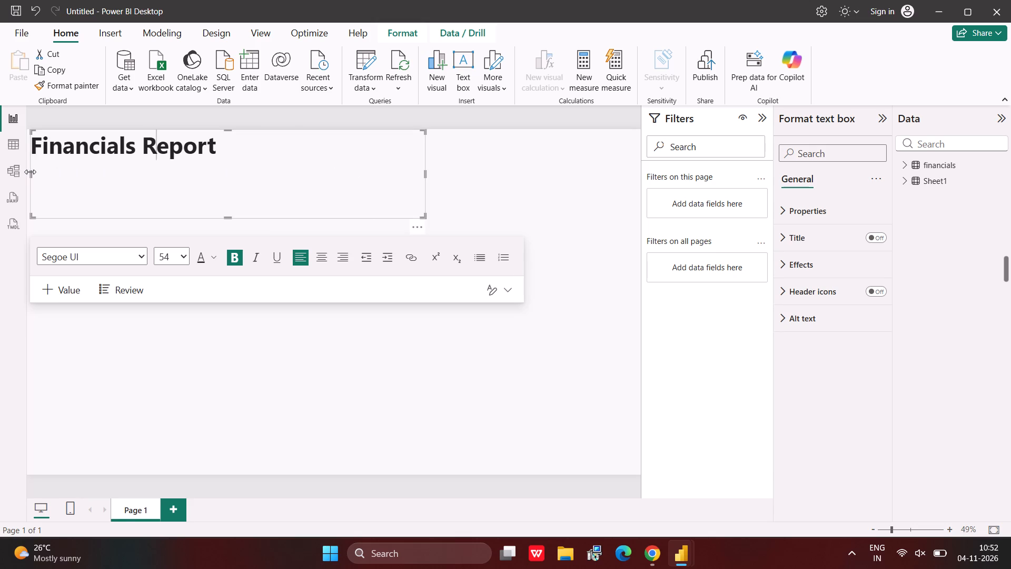
drag(30, 172, 226, 173)
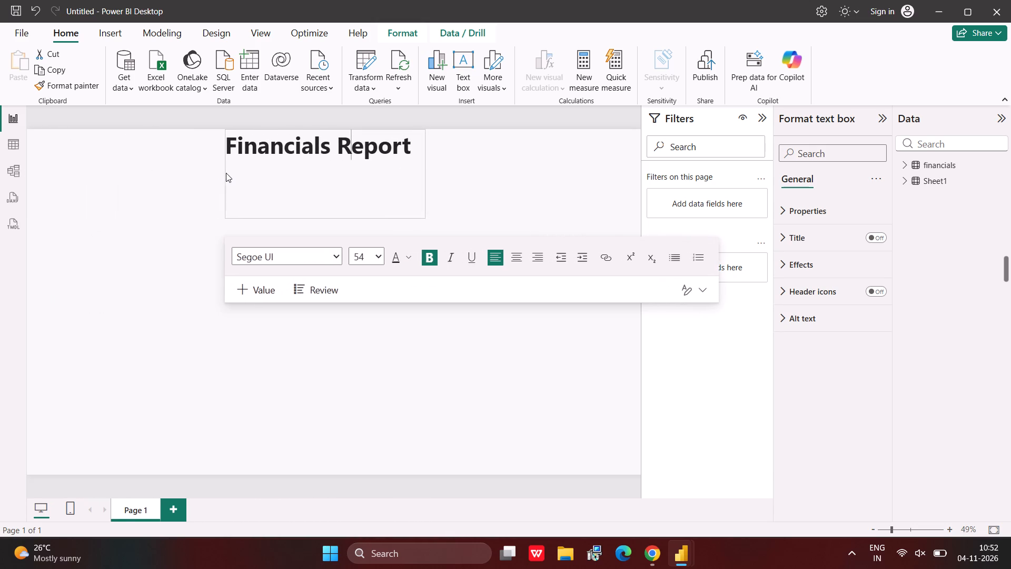
drag(226, 173, 229, 173)
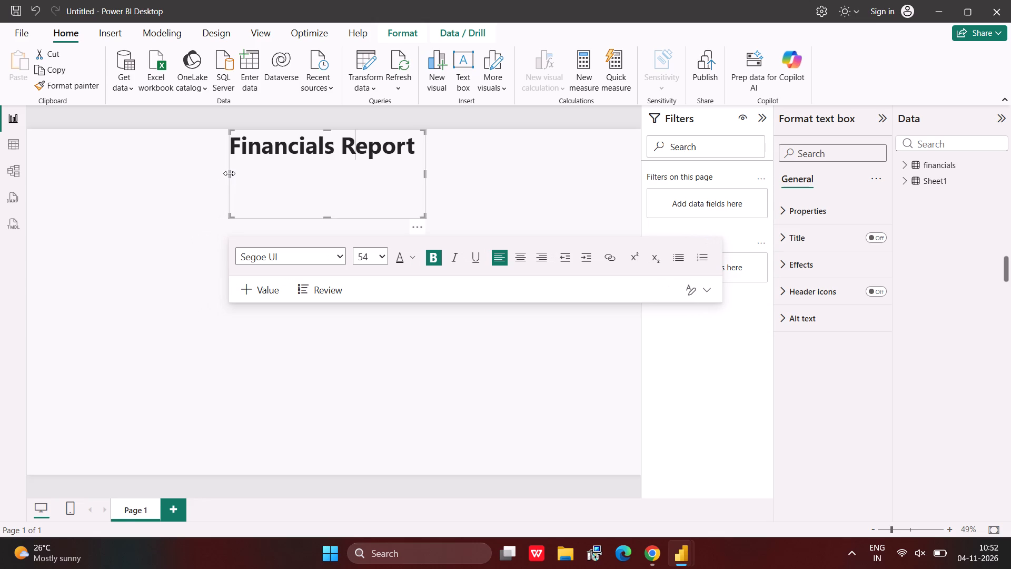
drag(229, 173, 217, 173)
click(217, 173)
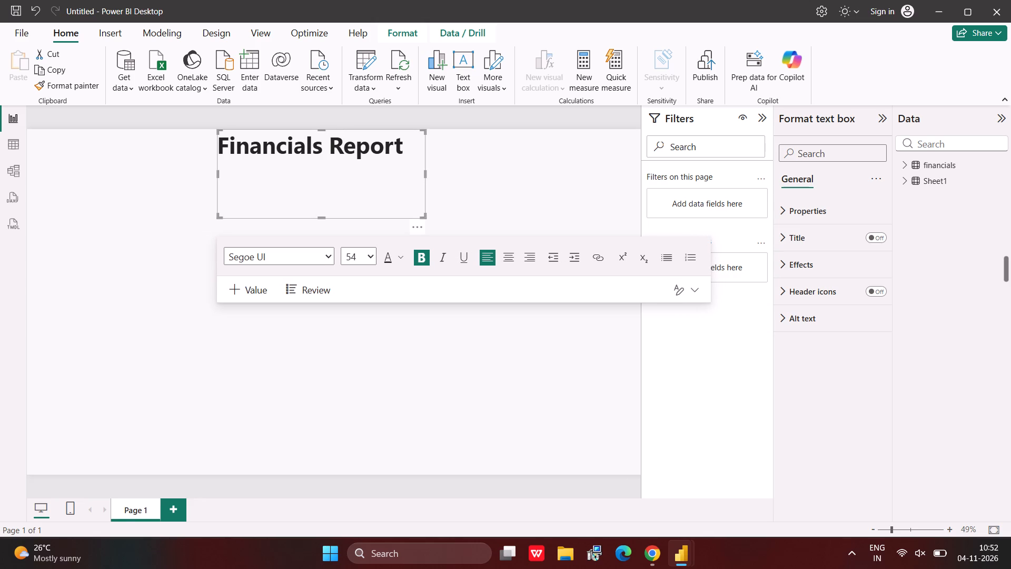
Centre the title within its text box by adding three leading spaces and slightly widening the box.
click(220, 149)
key(space)
key(space)
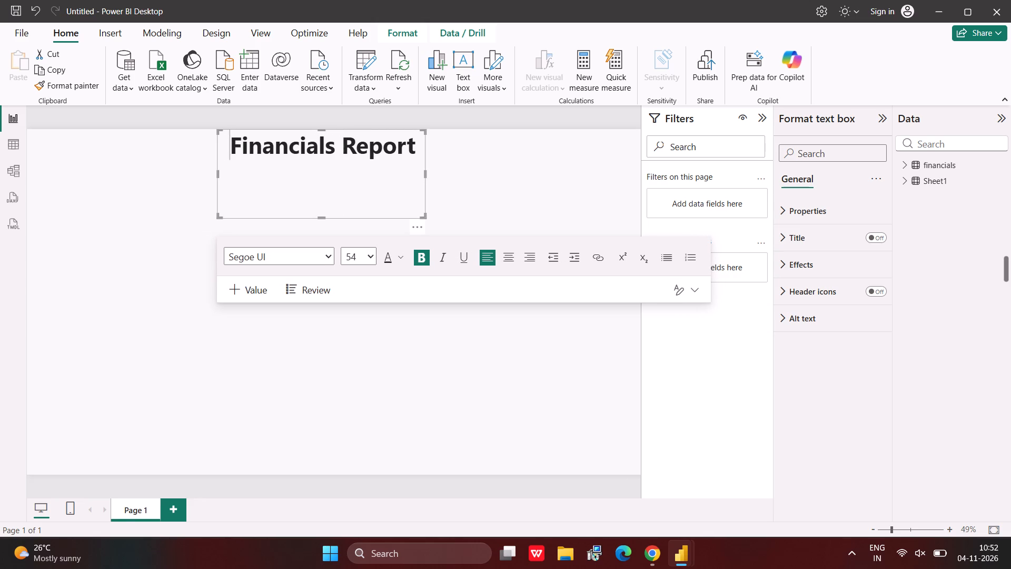
drag(424, 172, 437, 173)
click(437, 173)
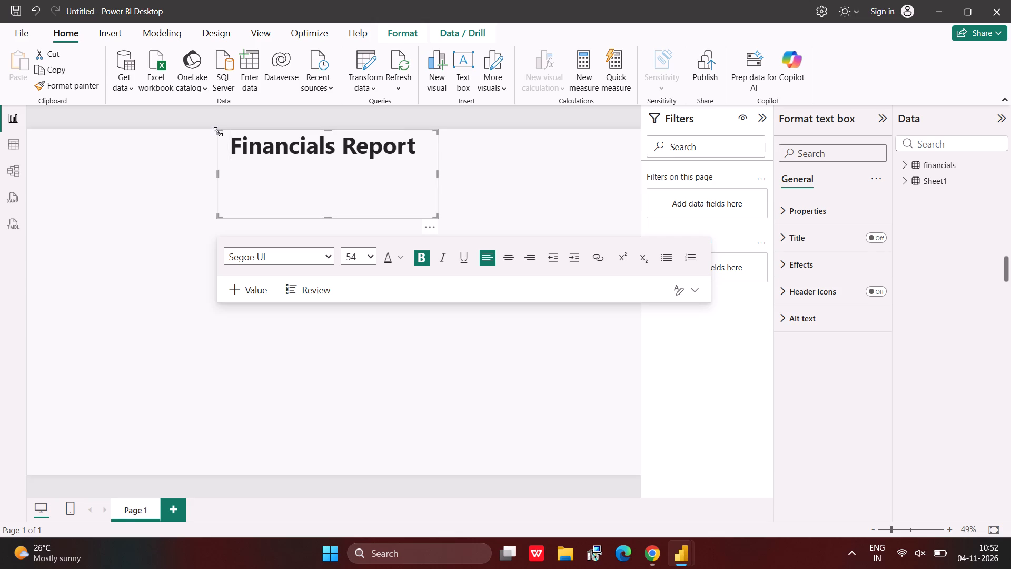
key(space)
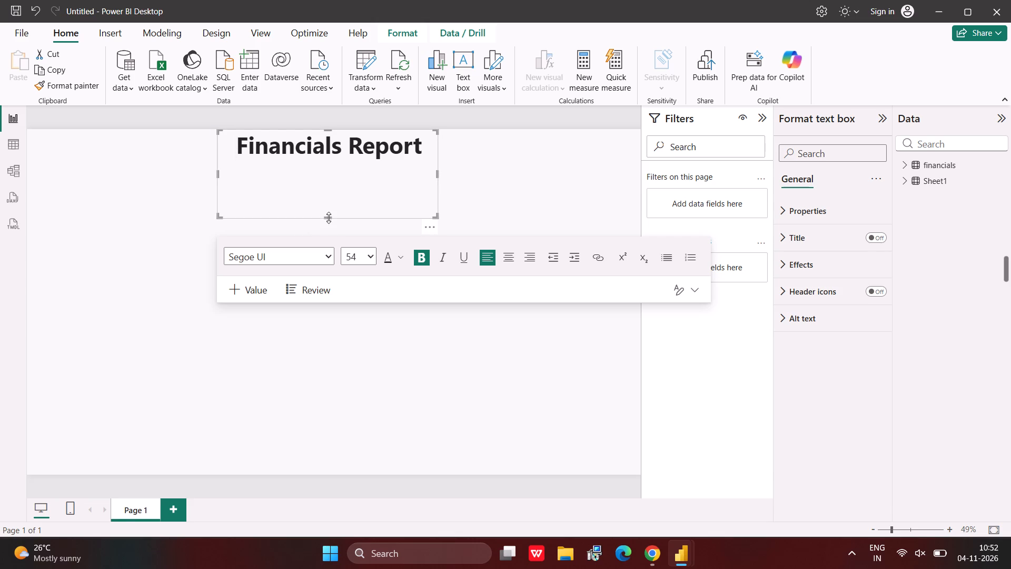
Reduce the title text box's height to fit its single line, leaving a small gap below the page's top edge.
drag(329, 218, 334, 172)
click(334, 172)
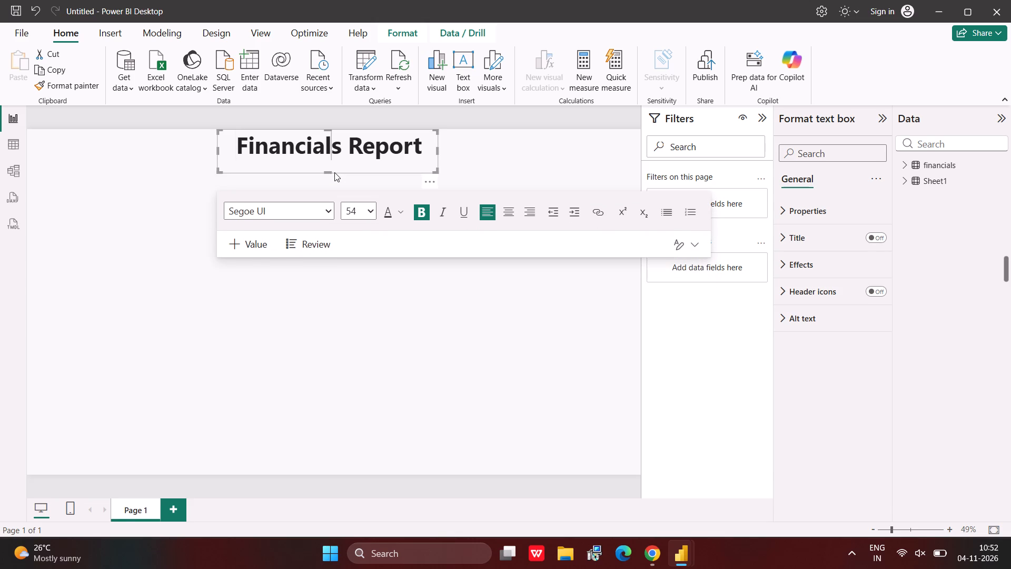
drag(328, 130, 328, 134)
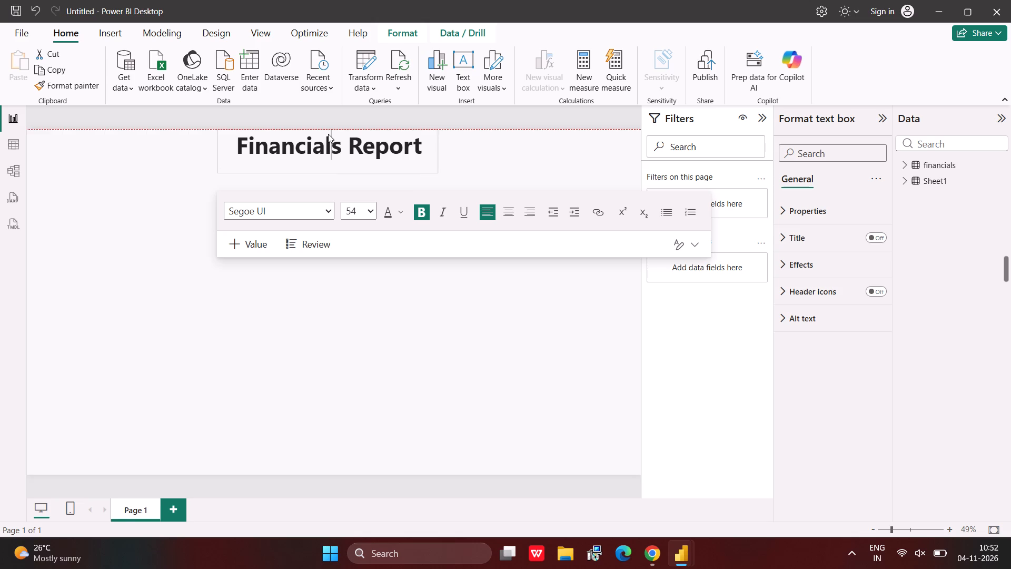
drag(328, 134, 328, 140)
click(493, 159)
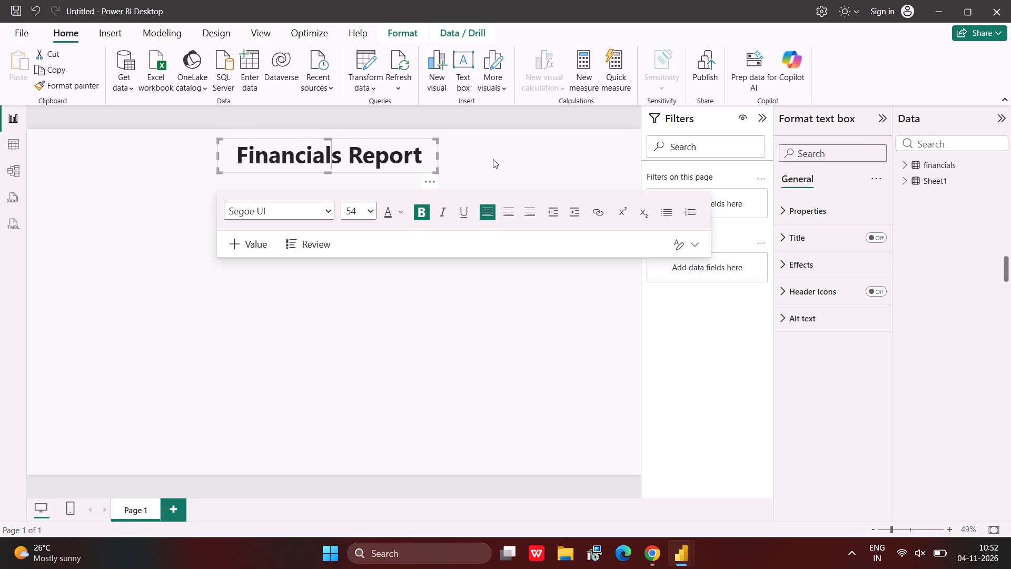
Turn on the title text box's background and set its color to light grey.
click(403, 164)
click(809, 268)
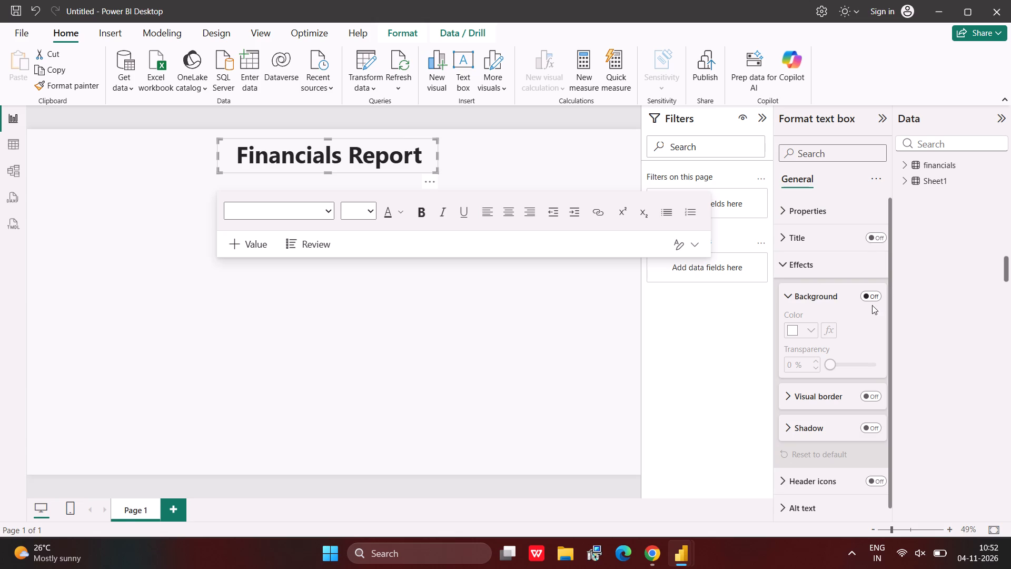
click(869, 297)
click(811, 331)
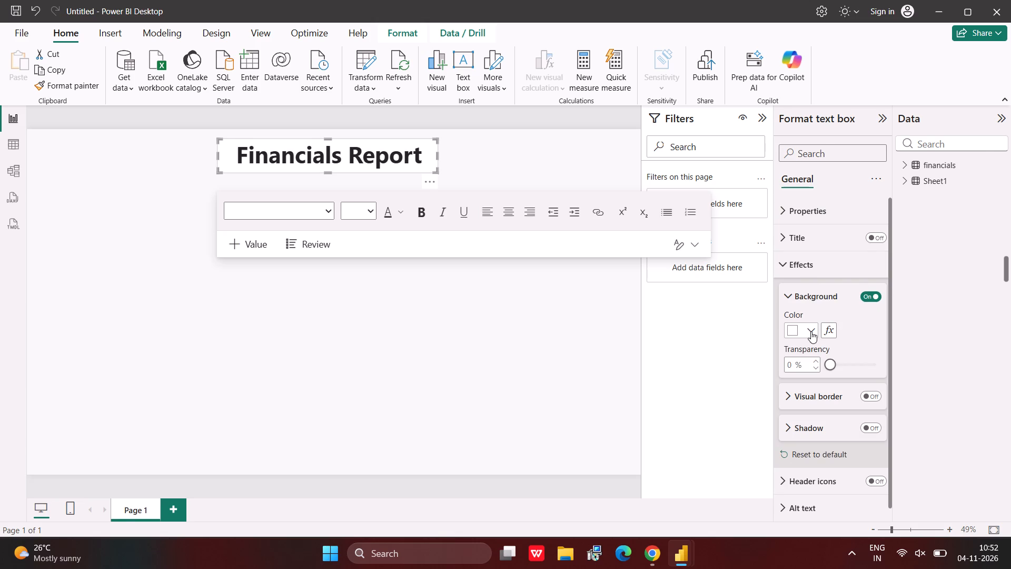
click(800, 127)
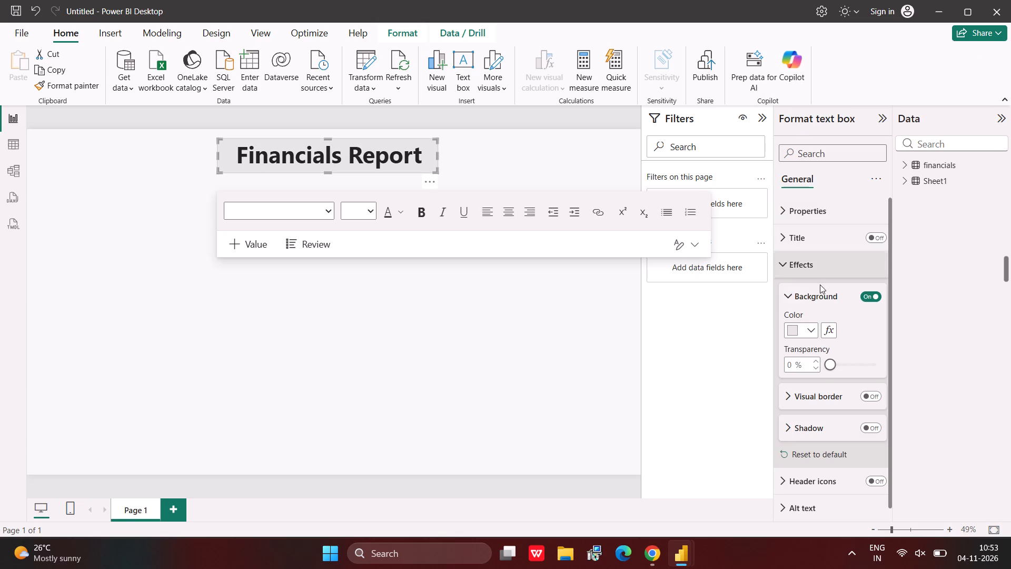
Turn on the title text box's visual border in black, 5 px wide, with slightly more rounded corners.
click(806, 397)
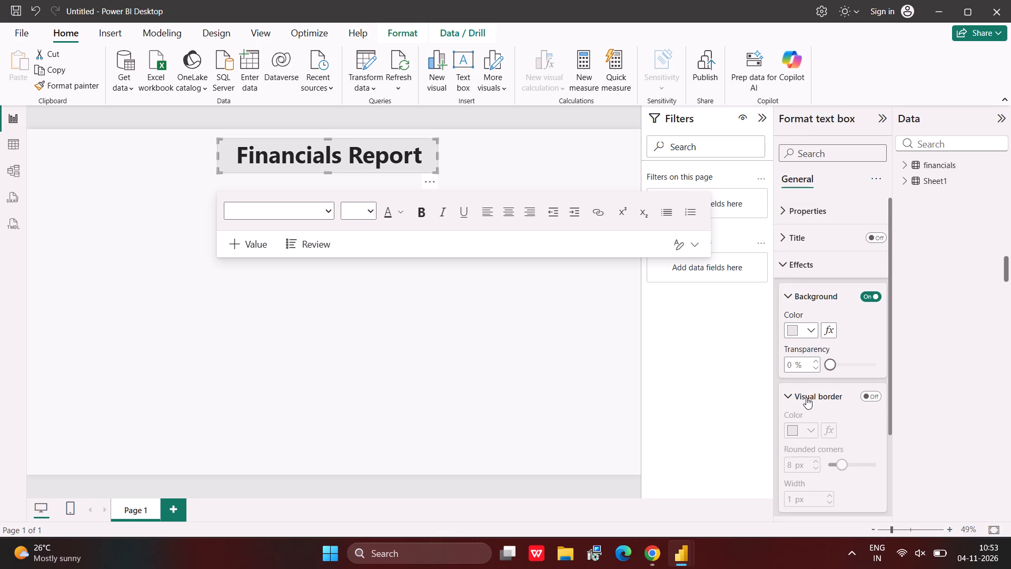
click(874, 396)
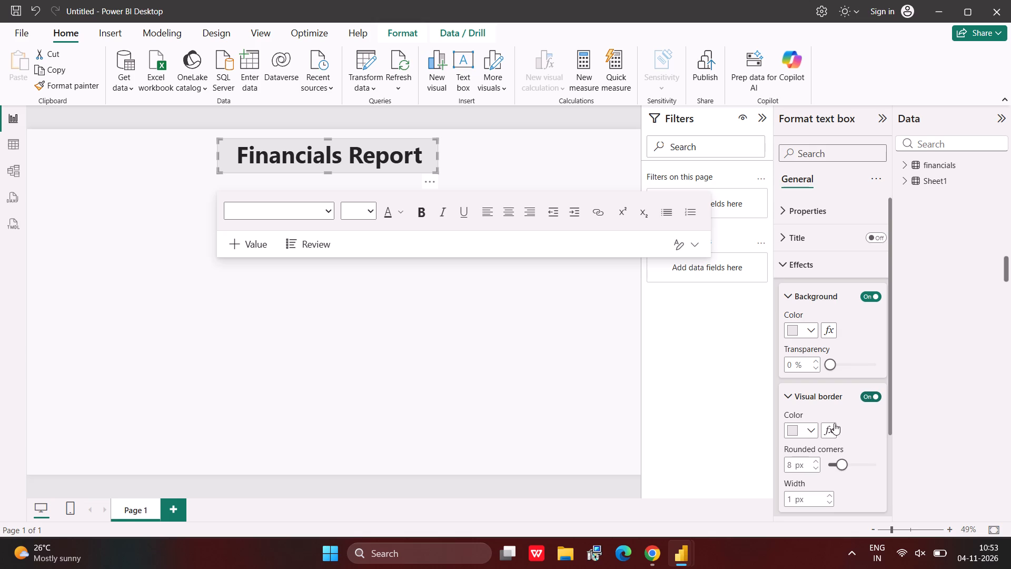
click(810, 433)
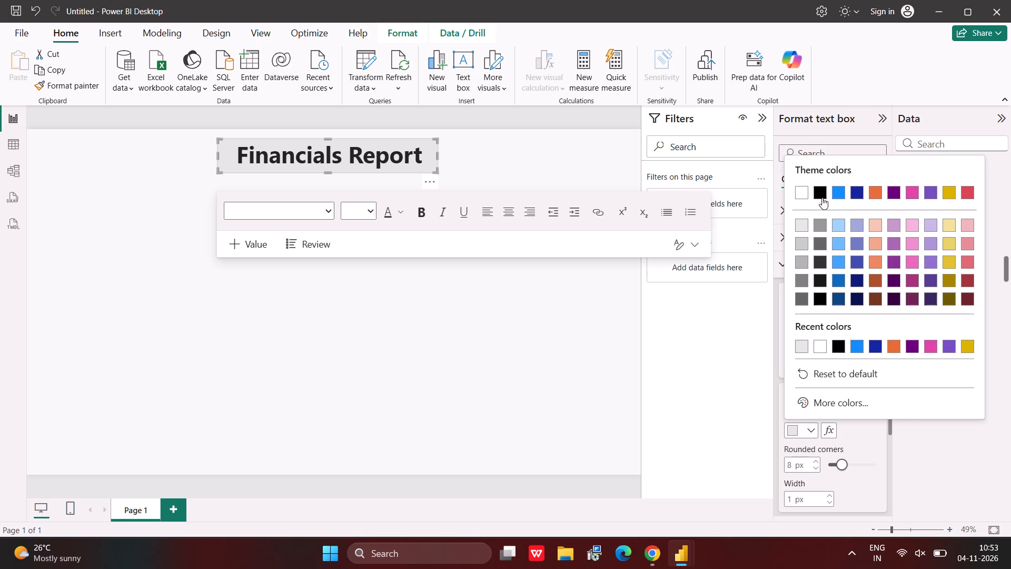
click(819, 194)
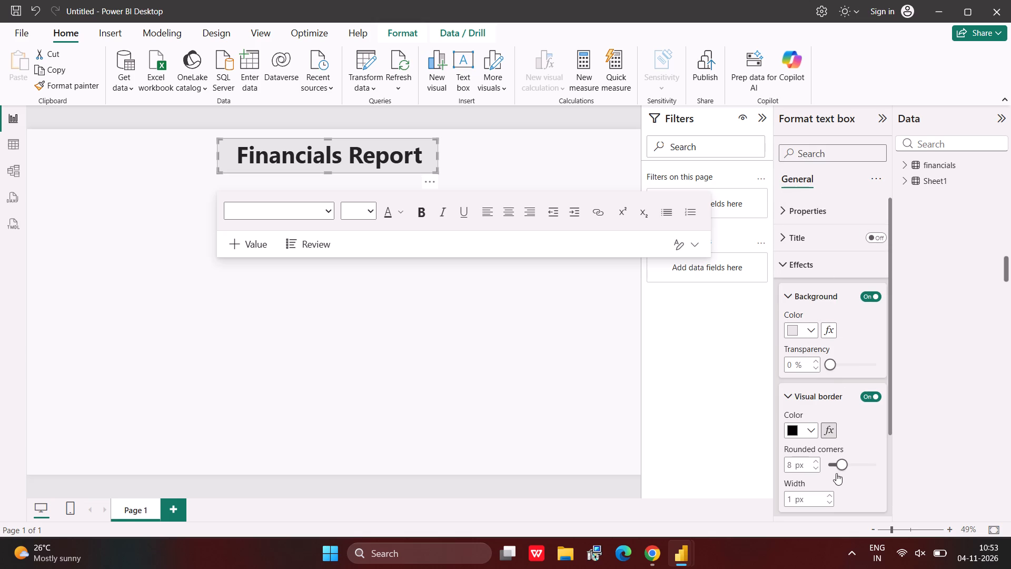
triple_click(828, 494)
click(828, 494)
click(847, 469)
click(847, 467)
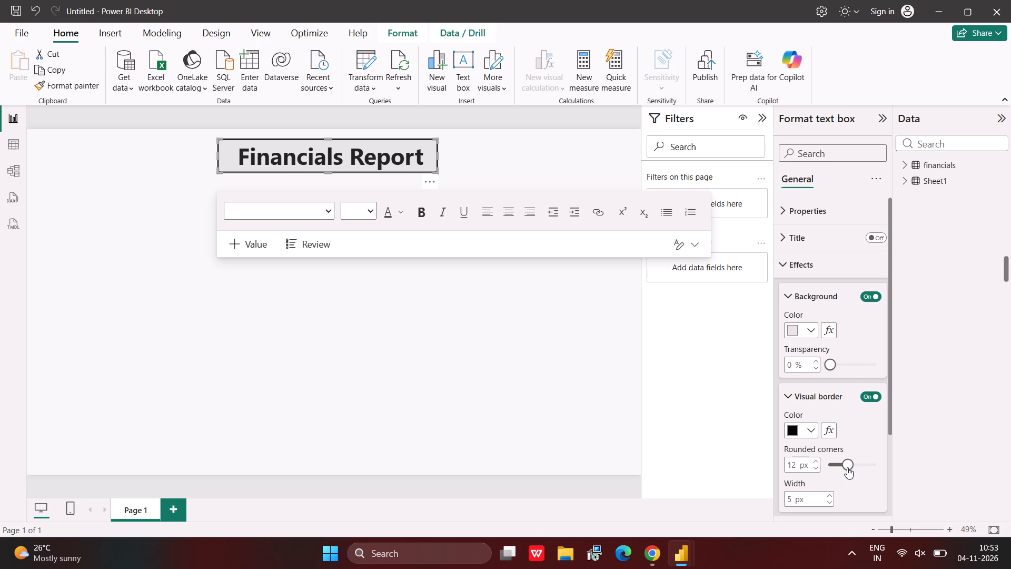
key(Left)
key(Left)
click(581, 366)
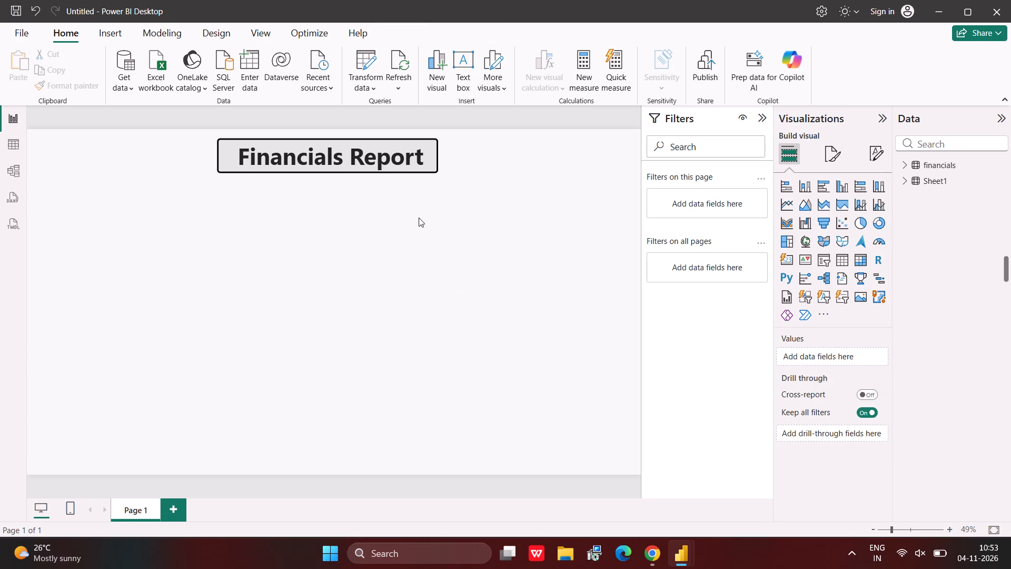
Make the title text box slightly taller and wider, adding three trailing spaces after the title text.
click(340, 160)
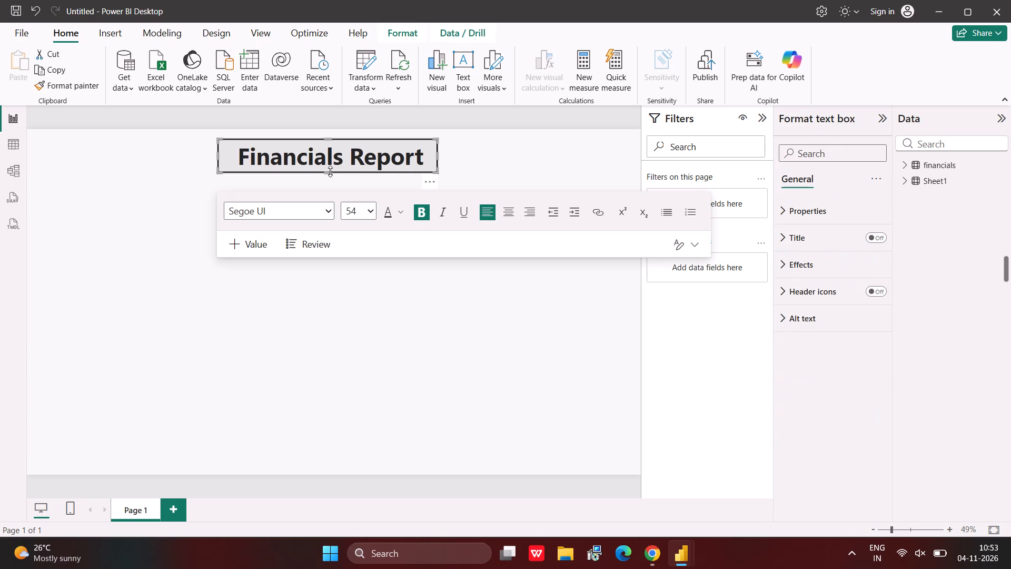
click(330, 171)
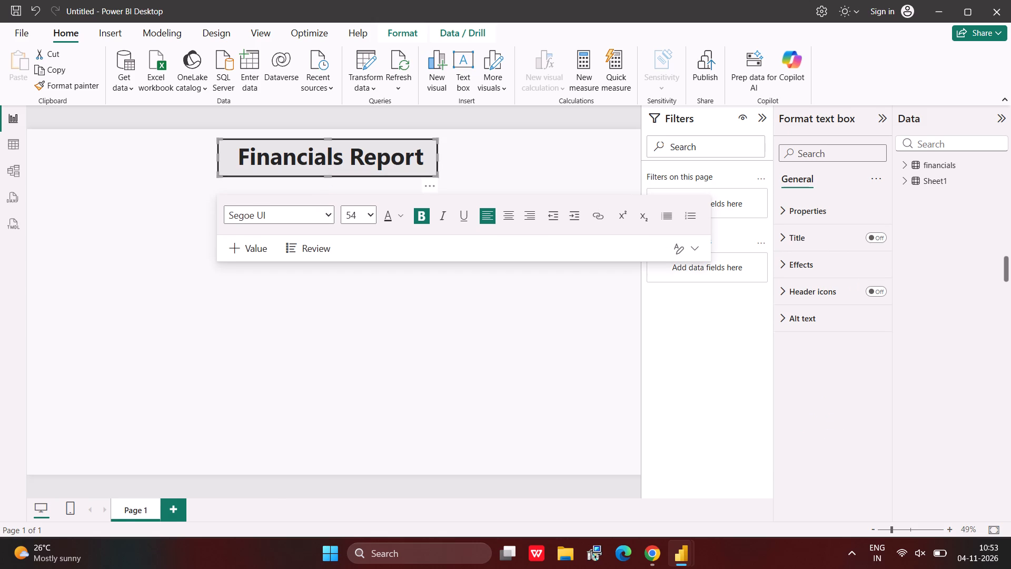
click(421, 158)
key(space)
key(space)
key(space)
drag(437, 158, 445, 159)
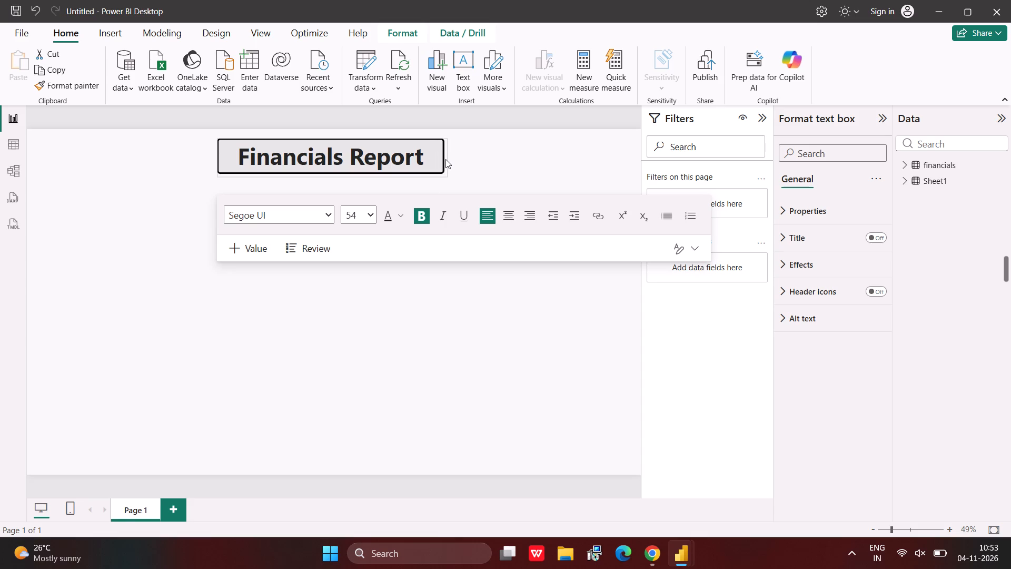
drag(445, 159, 445, 160)
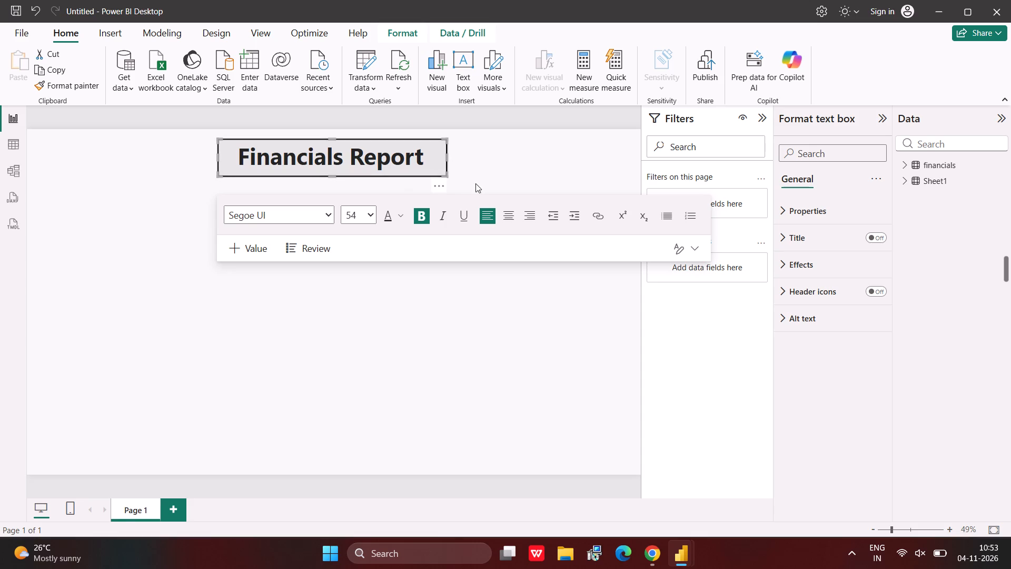
click(493, 165)
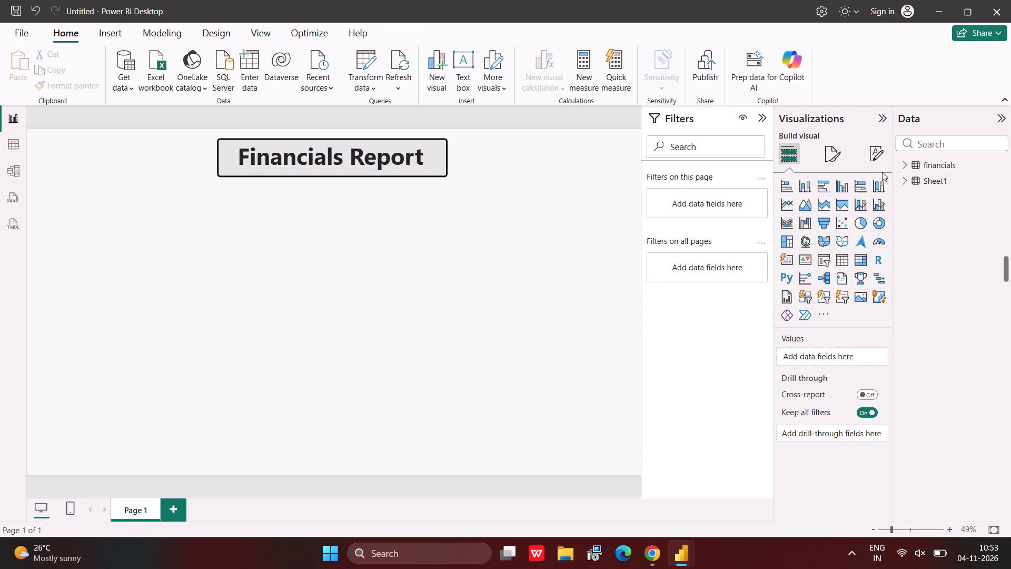
Expand the financials and Sheet1 tables to examine their fields.
click(909, 166)
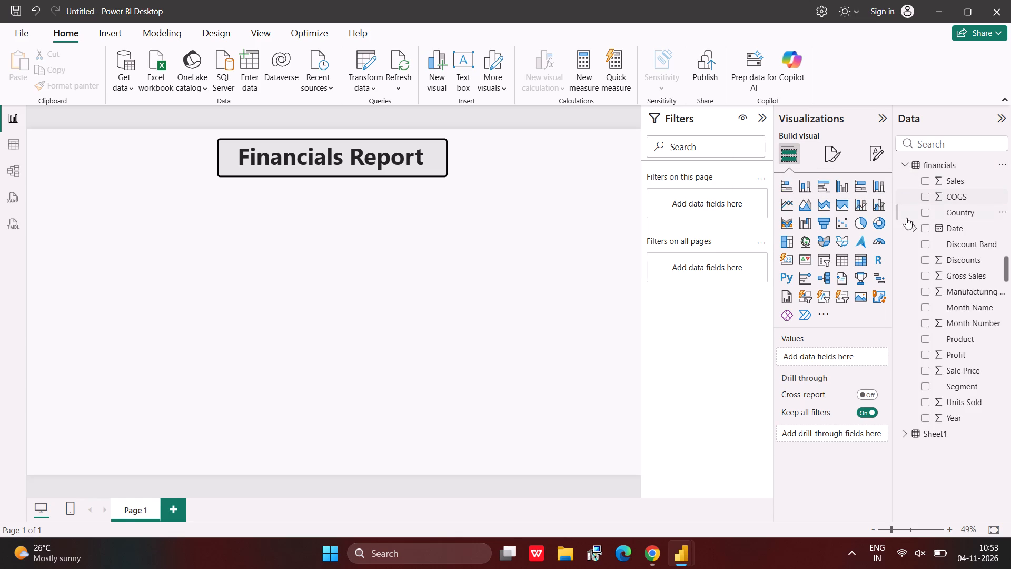
click(906, 435)
scroll(906, 435, down, 1)
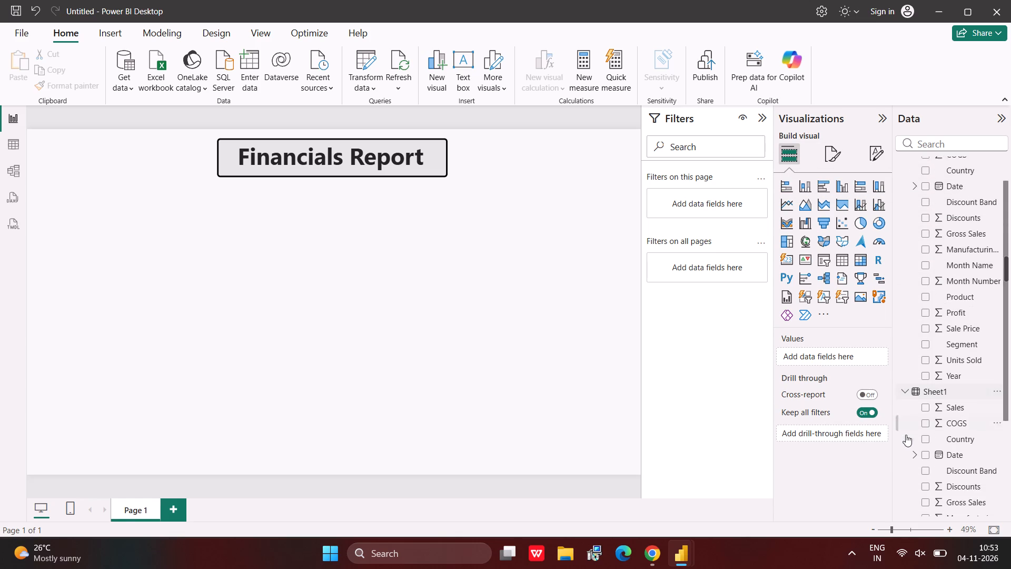
scroll(906, 435, down, 2)
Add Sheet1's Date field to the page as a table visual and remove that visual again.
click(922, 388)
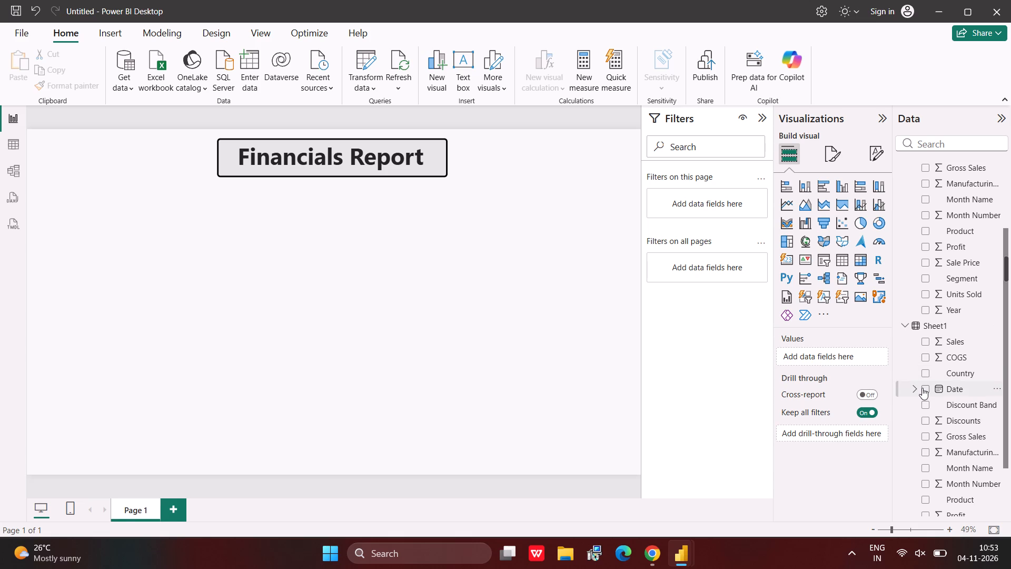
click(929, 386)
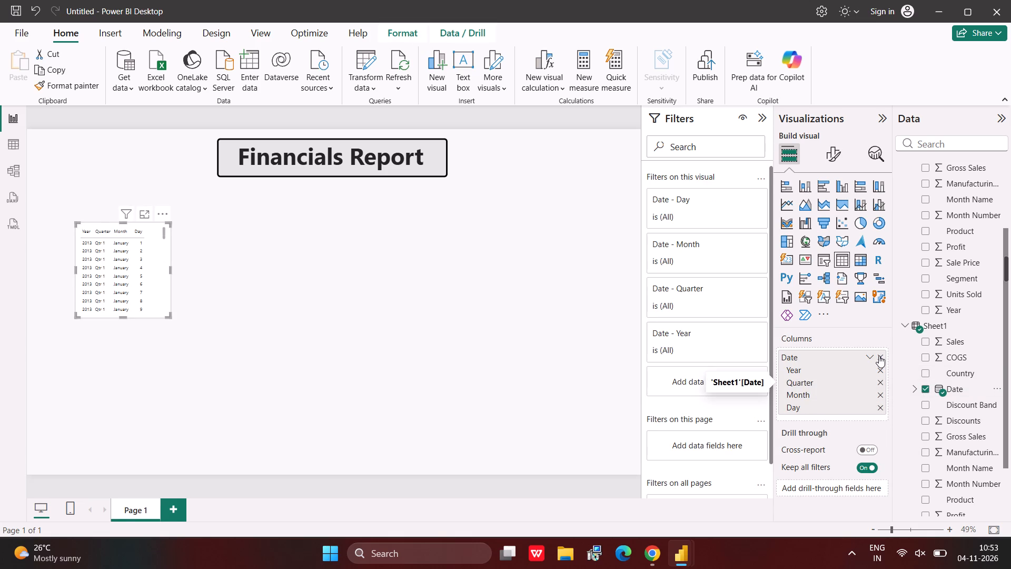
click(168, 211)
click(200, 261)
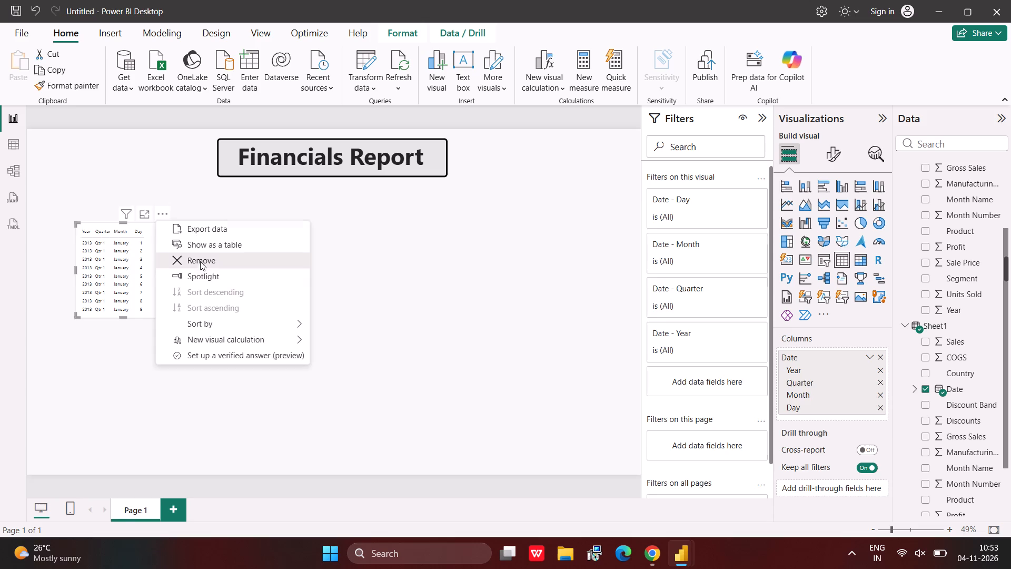
Expand Sheet1's Date field down to its hierarchy levels and look over the fields of both tables.
scroll(904, 453, down, 2)
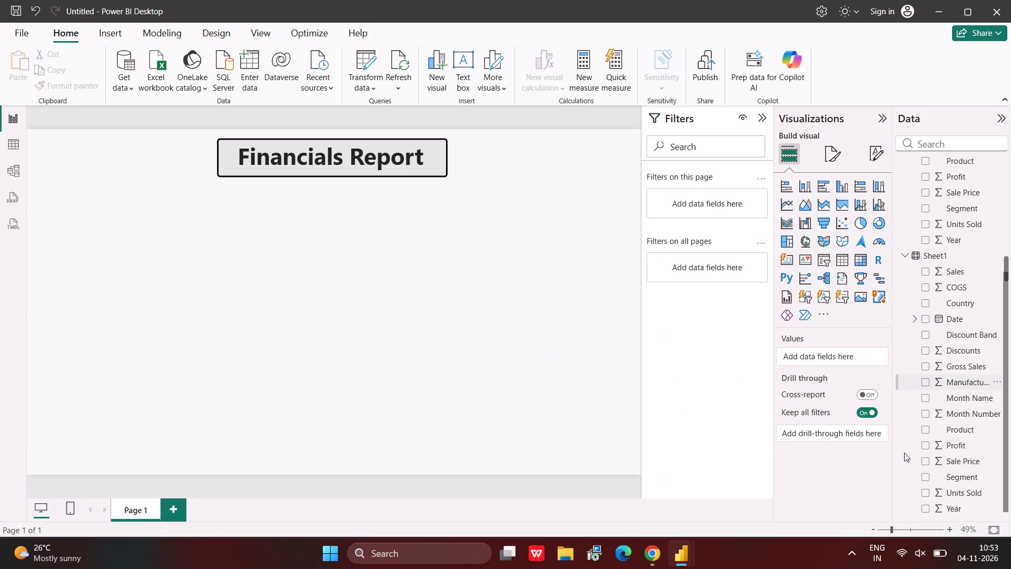
click(916, 319)
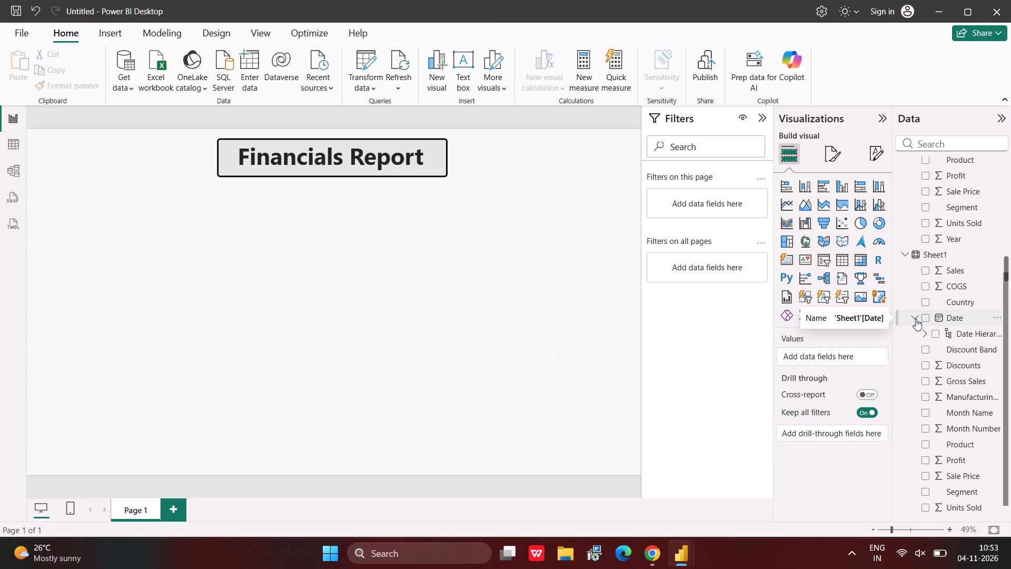
click(923, 338)
scroll(923, 338, up, 2)
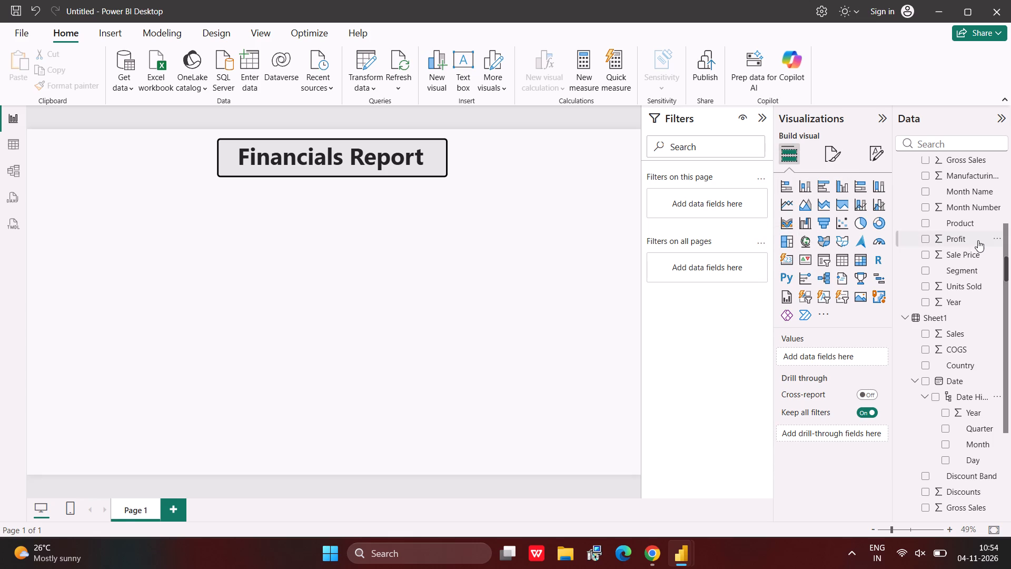
scroll(978, 240, up, 3)
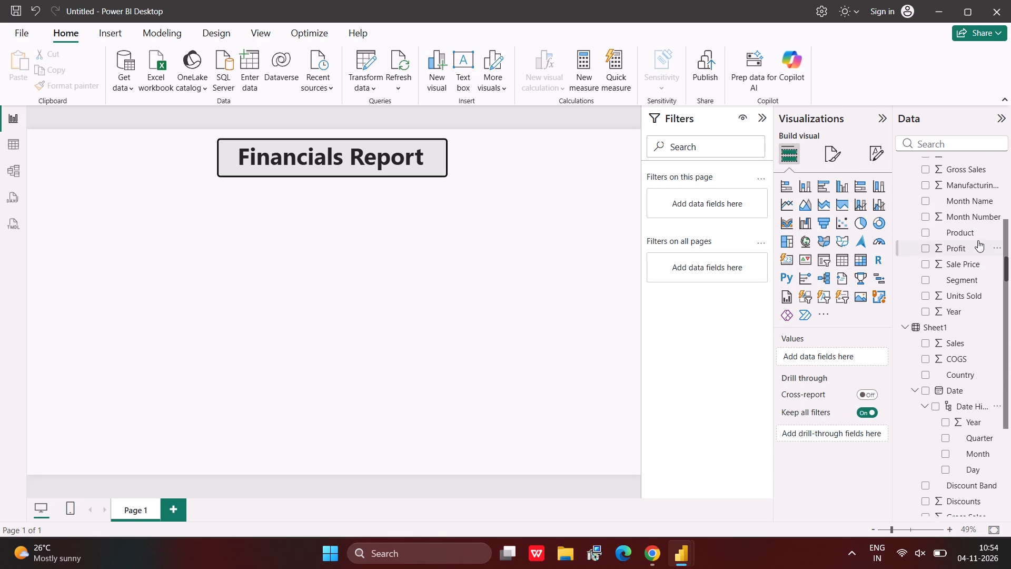
scroll(978, 240, up, 2)
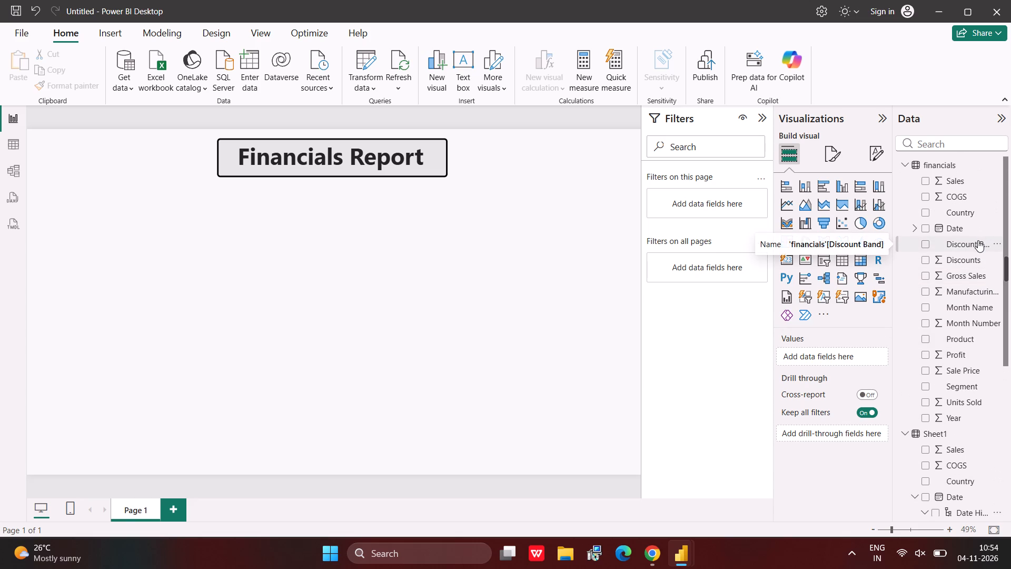
Hide the Sheet1 table from the data fields list.
click(905, 429)
click(905, 429)
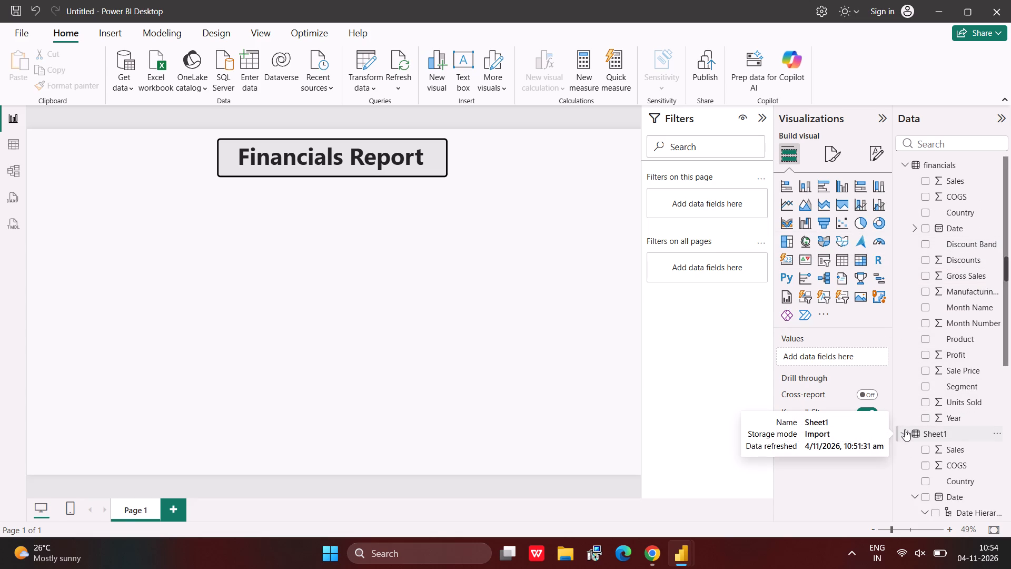
scroll(905, 429, down, 2)
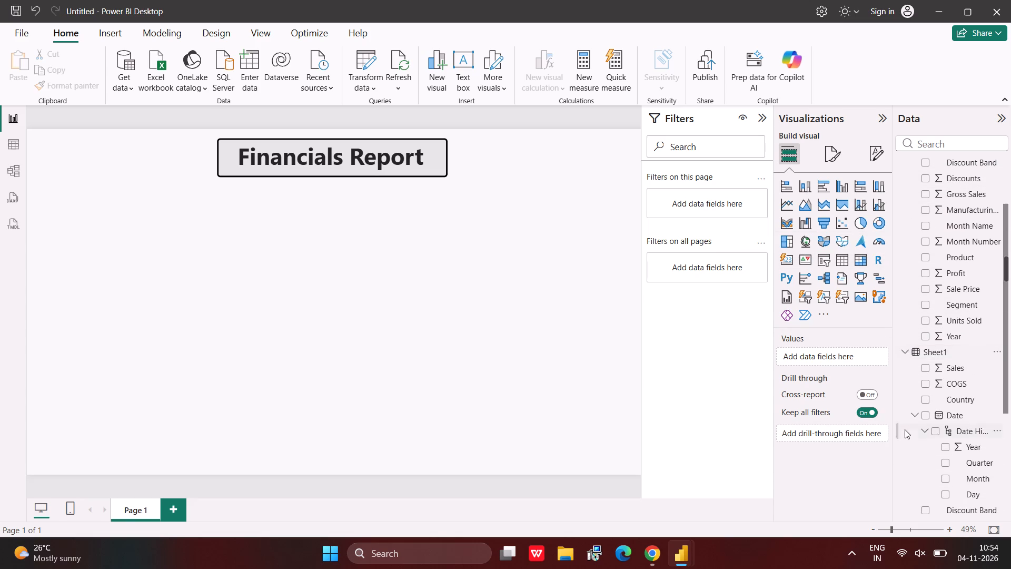
click(999, 354)
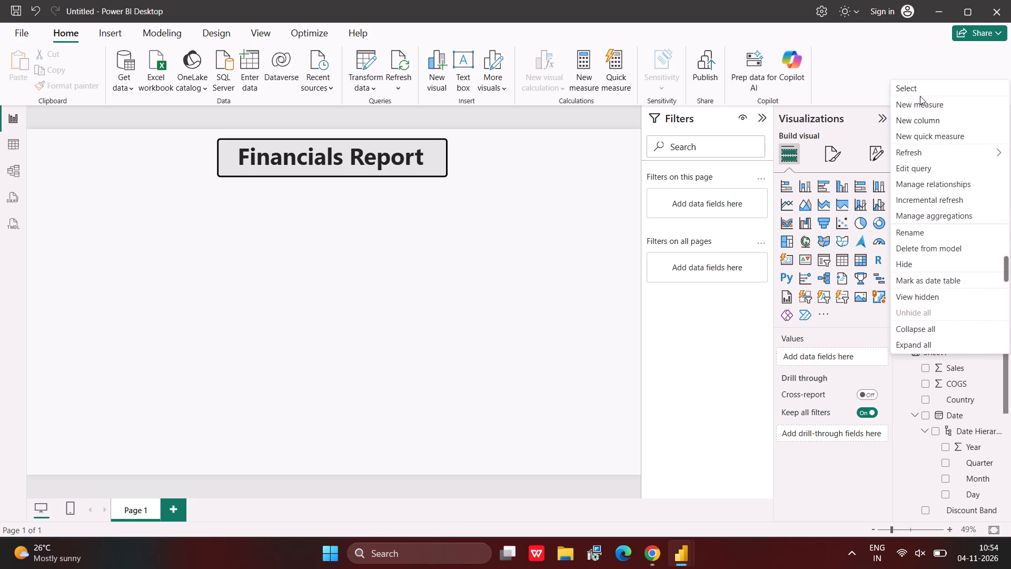
click(912, 261)
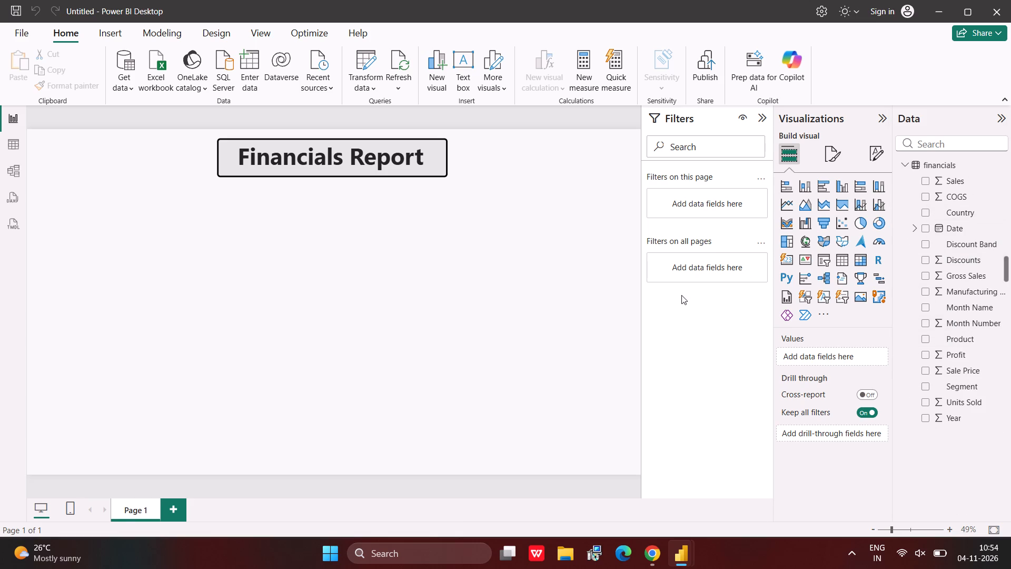
Capture a screen snip covering the report page together with the filter, visualization and data fields areas.
key(shift+super+s)
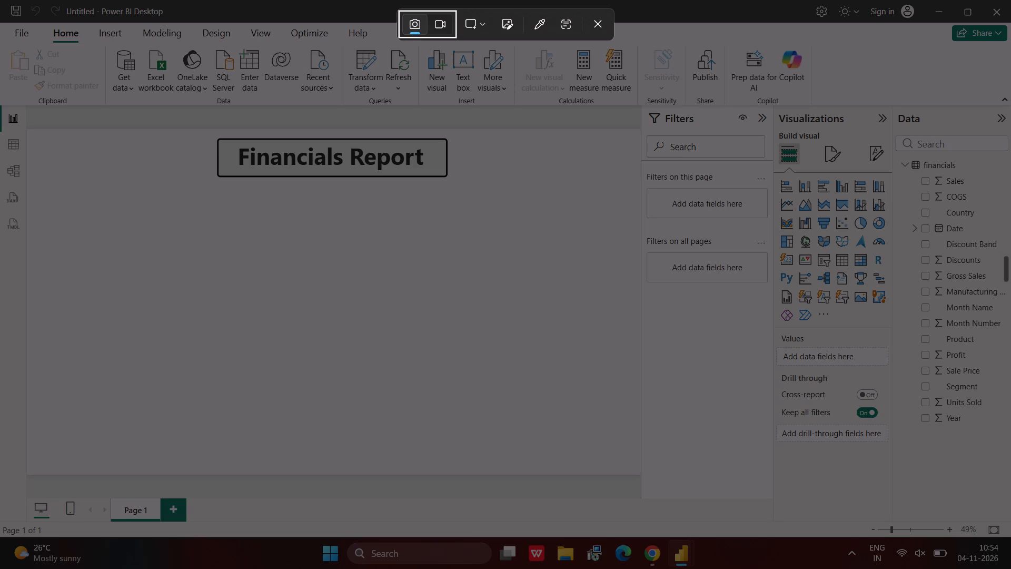
drag(60, 72, 1010, 478)
click(650, 544)
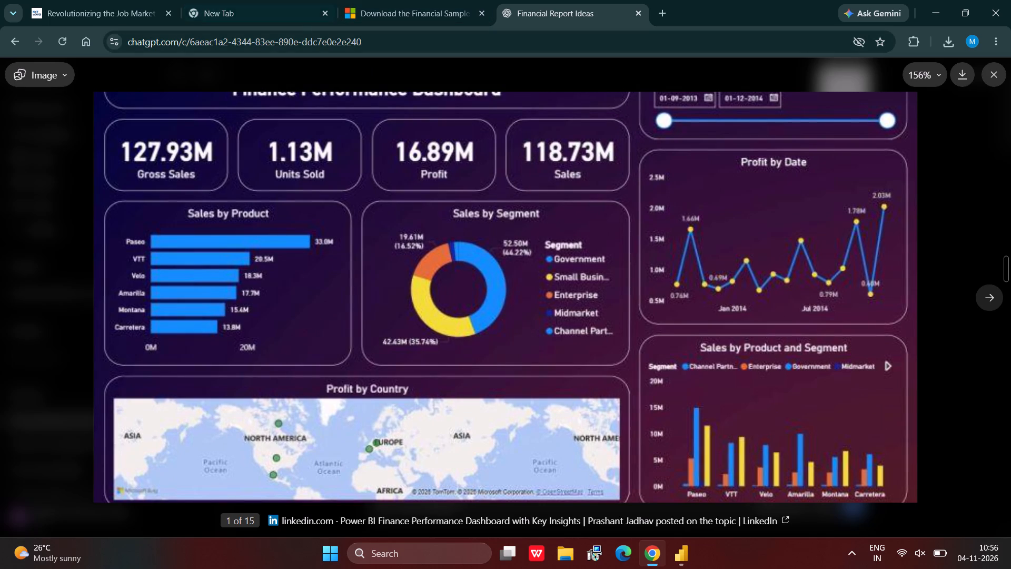
click(681, 548)
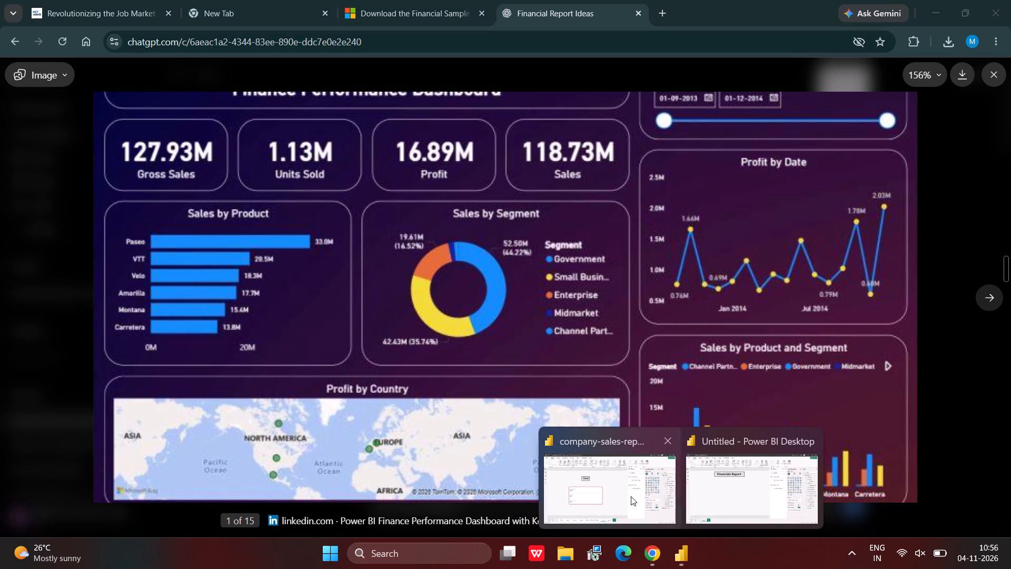
click(631, 496)
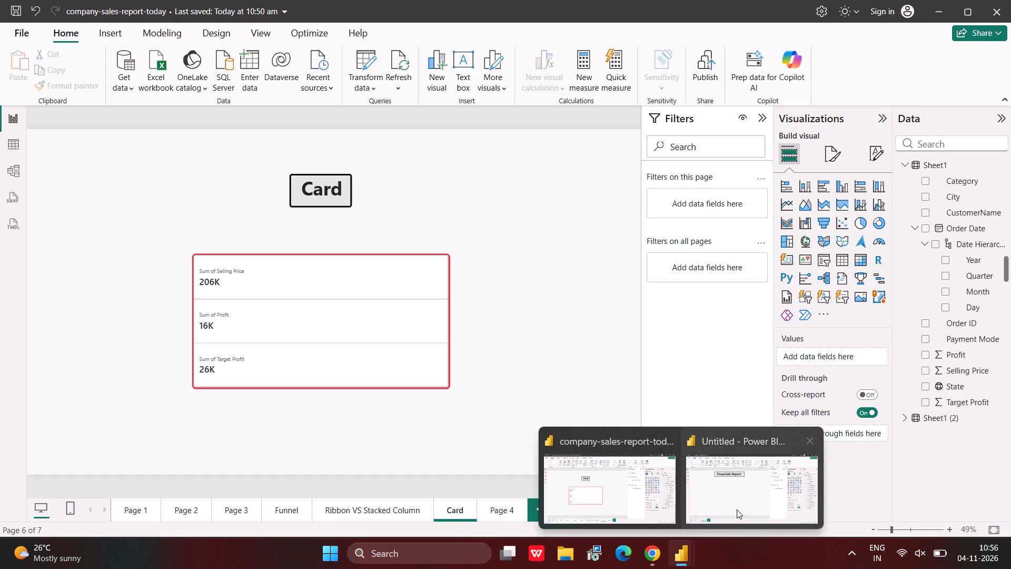
click(737, 509)
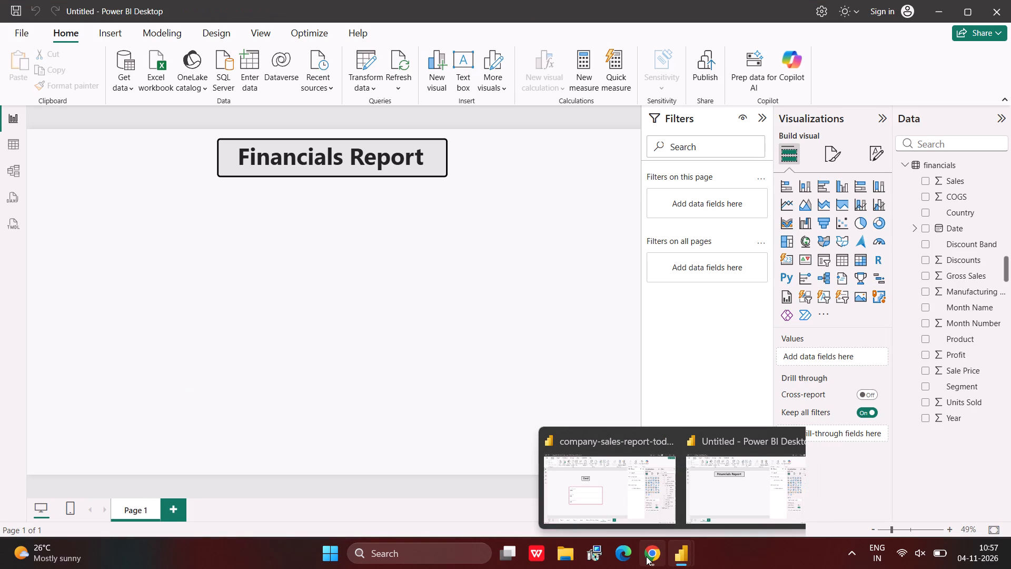
Return to Chrome, dock it on the left half of the screen and choose the untitled Power BI report as its companion window.
click(649, 558)
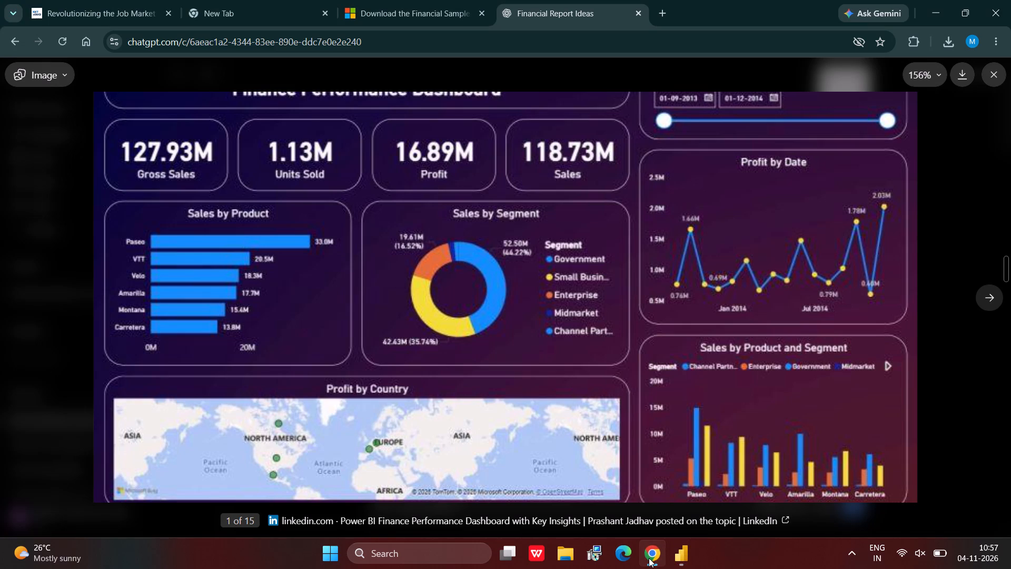
key(super+Left)
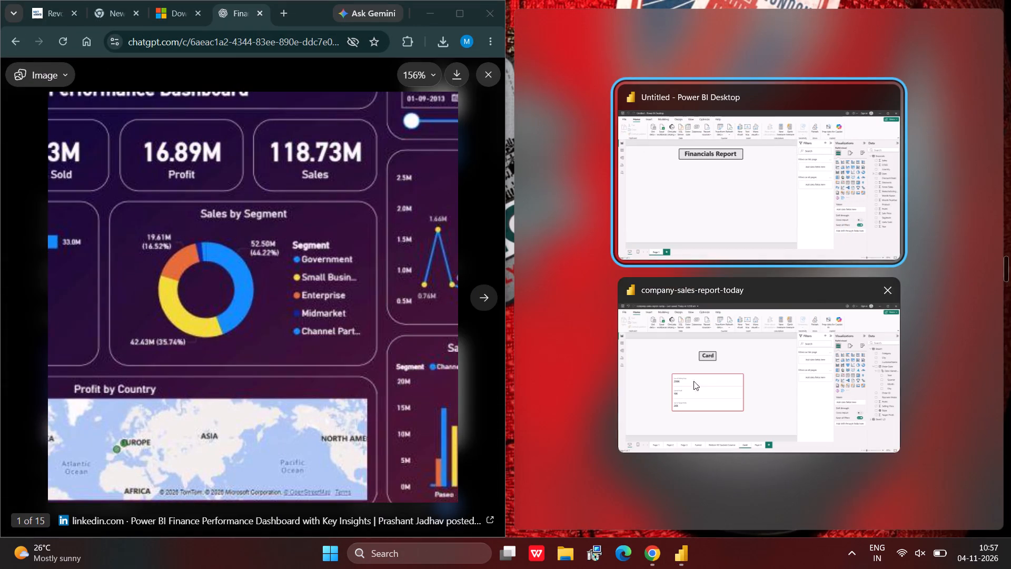
click(772, 222)
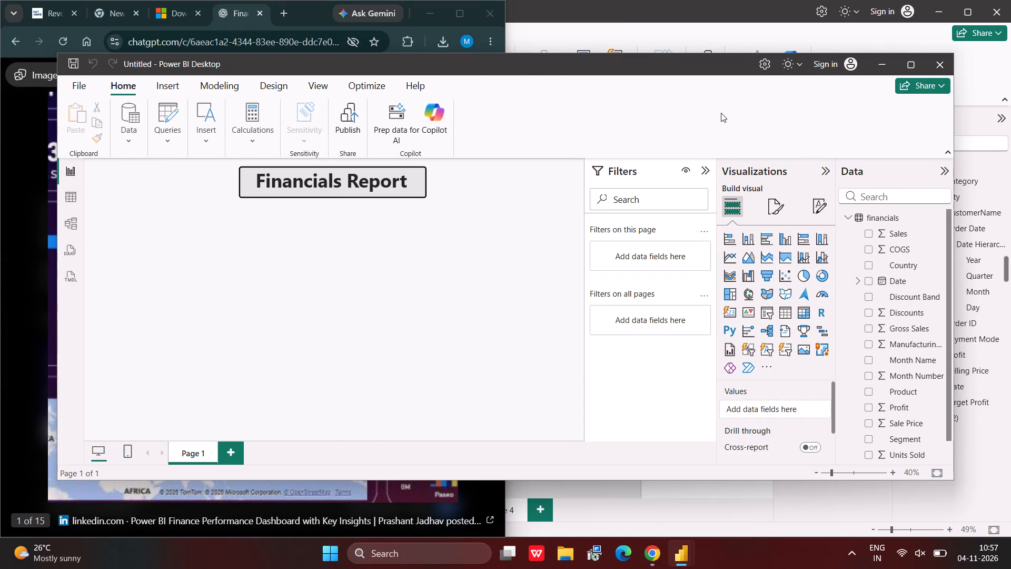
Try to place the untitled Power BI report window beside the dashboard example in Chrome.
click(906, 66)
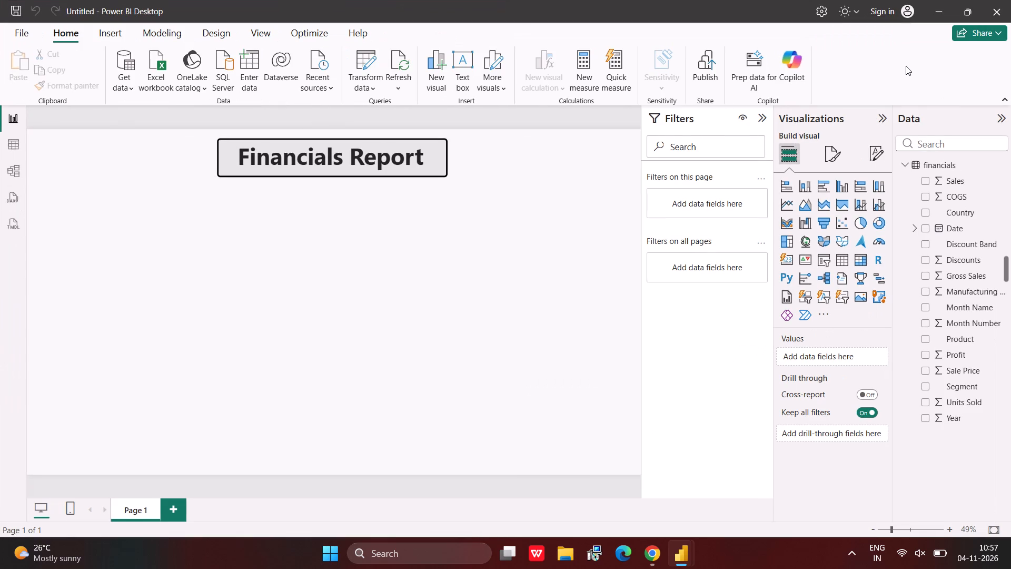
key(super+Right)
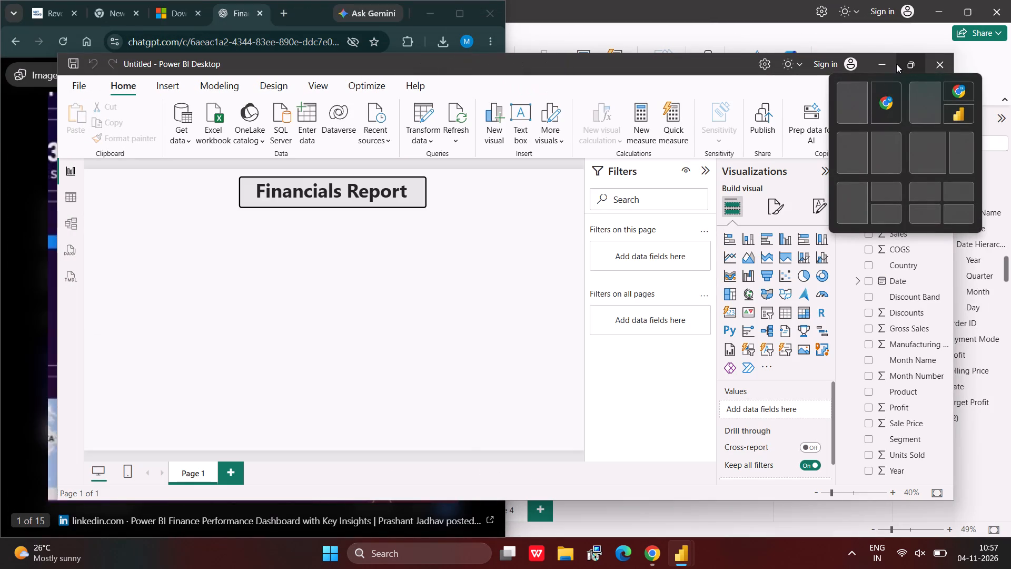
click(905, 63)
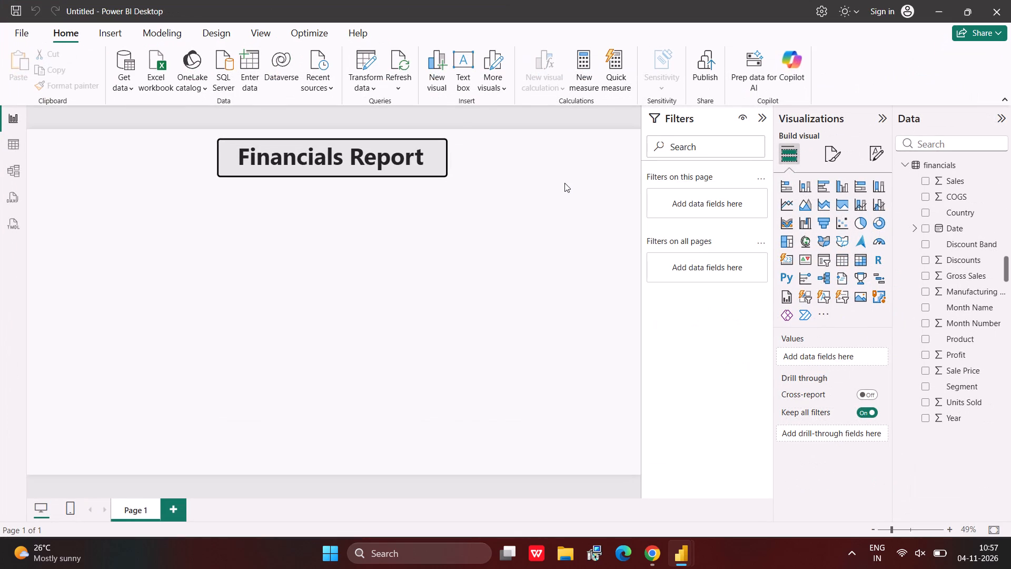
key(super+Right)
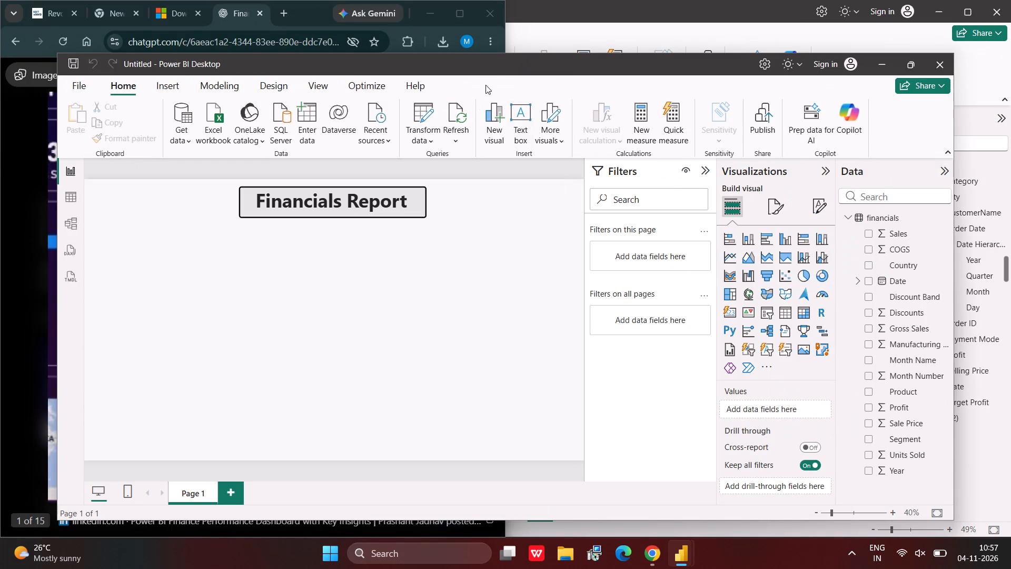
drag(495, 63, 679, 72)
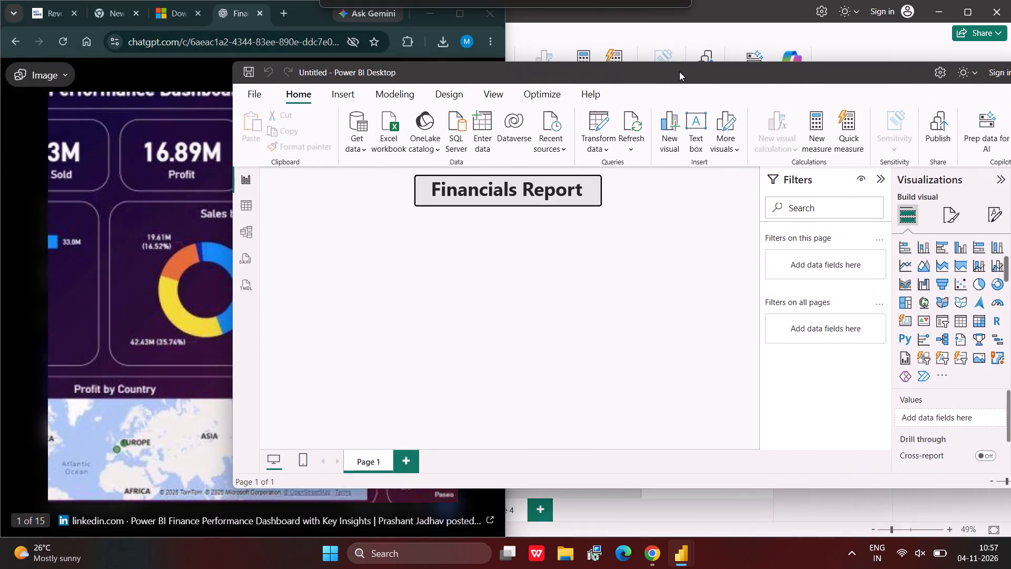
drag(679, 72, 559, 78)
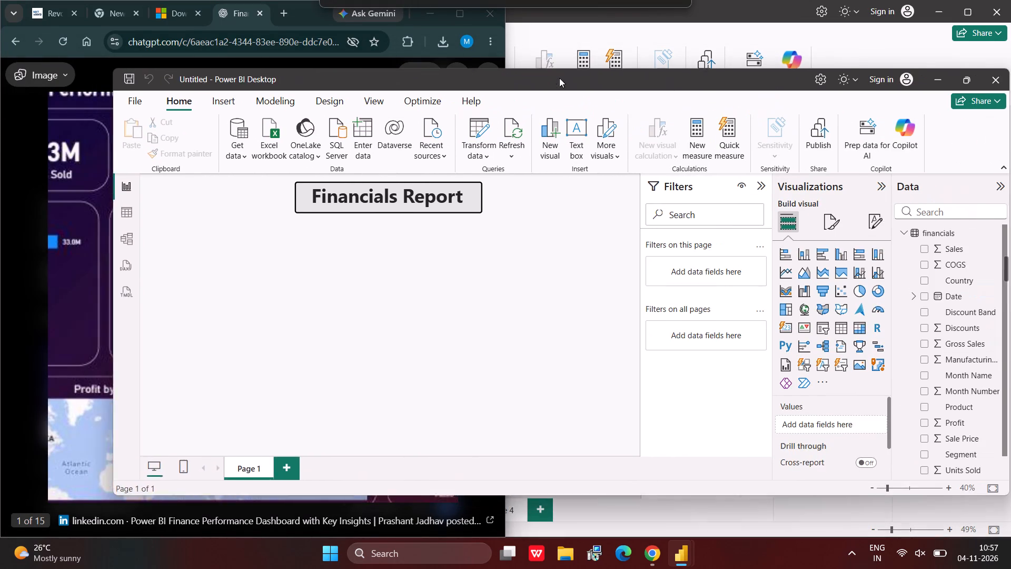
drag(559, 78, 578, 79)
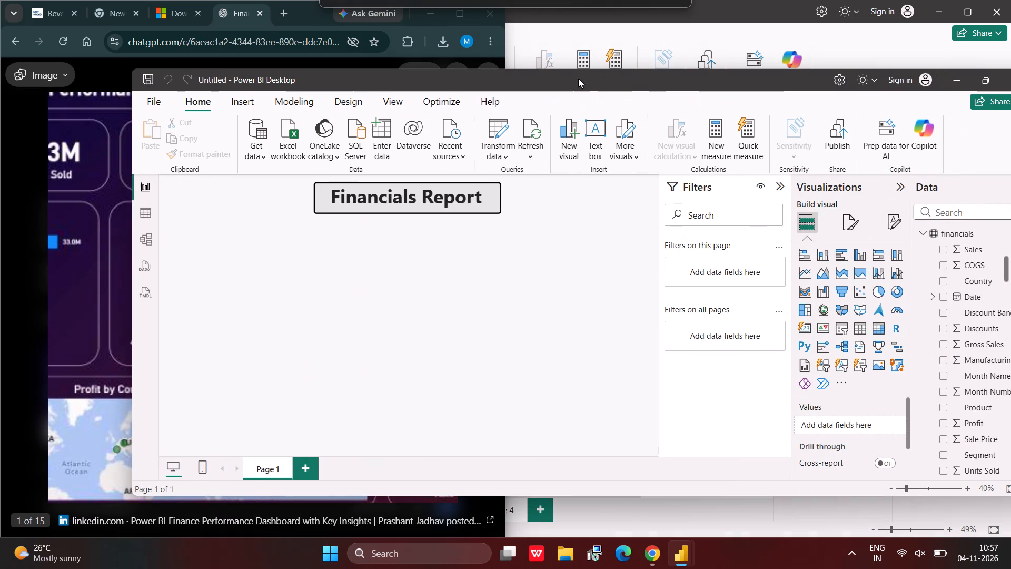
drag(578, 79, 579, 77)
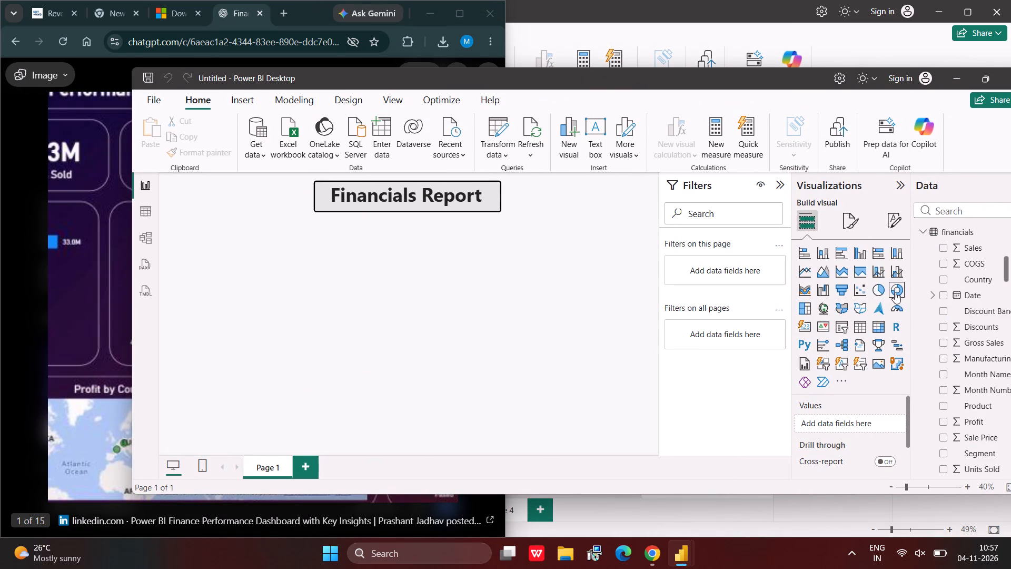
Insert a donut chart on Page 1 of the Financials Report and bring its Values field well into reach.
click(895, 292)
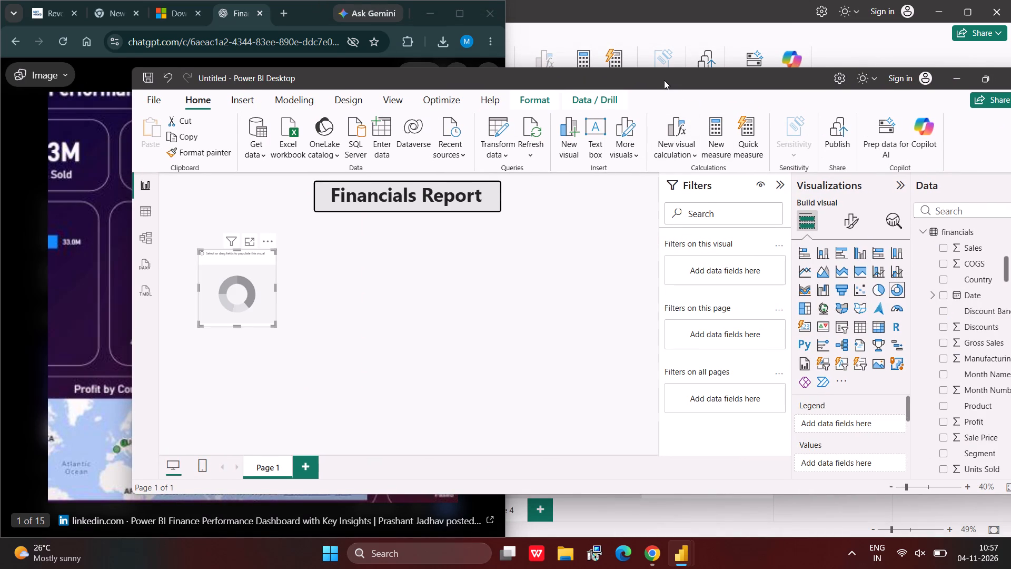
drag(834, 390, 843, 398)
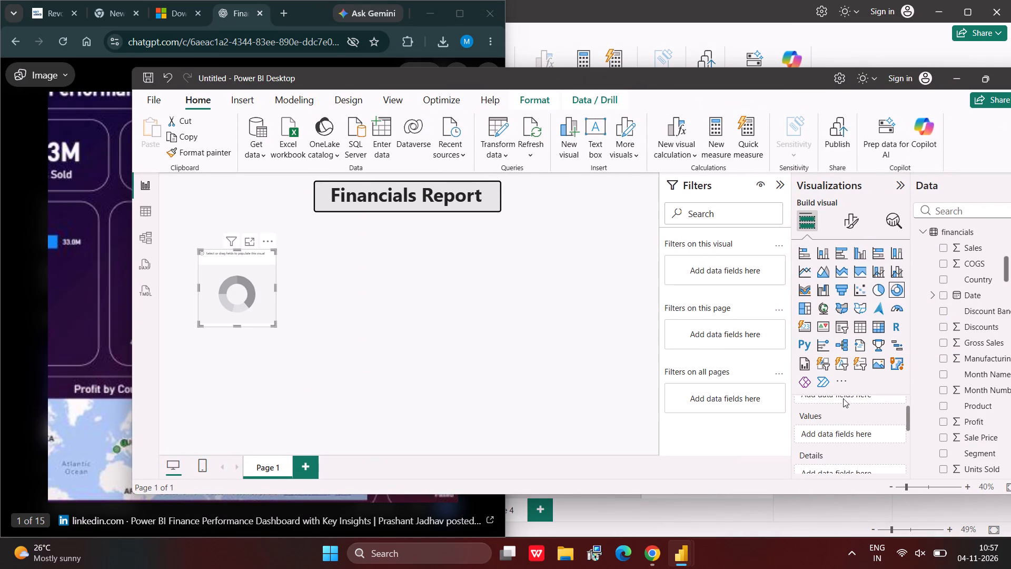
Shift the report window aside to view the Sales by Segment donut in the example, and bring it back over Chrome.
drag(611, 76, 798, 101)
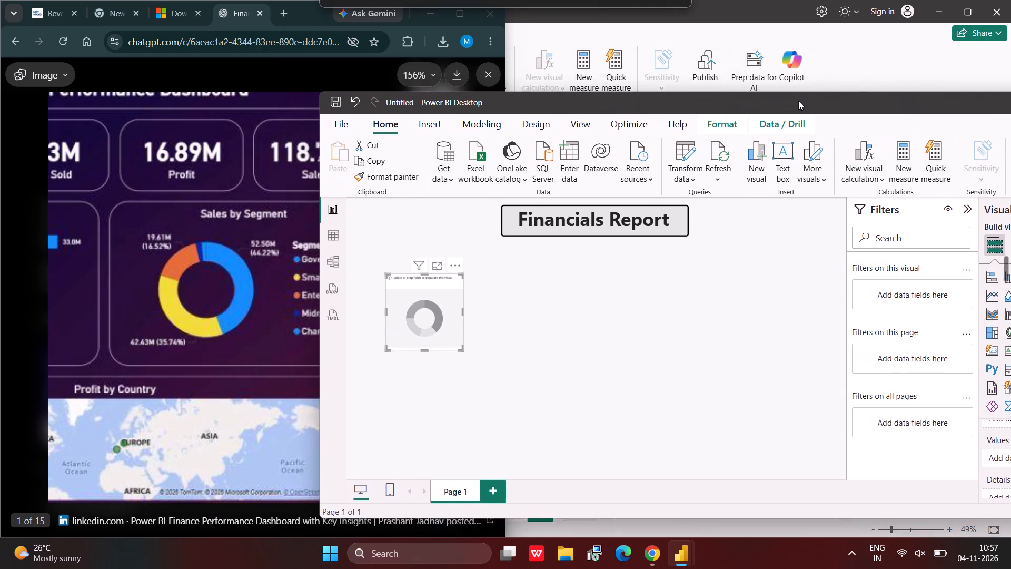
drag(798, 101, 887, 90)
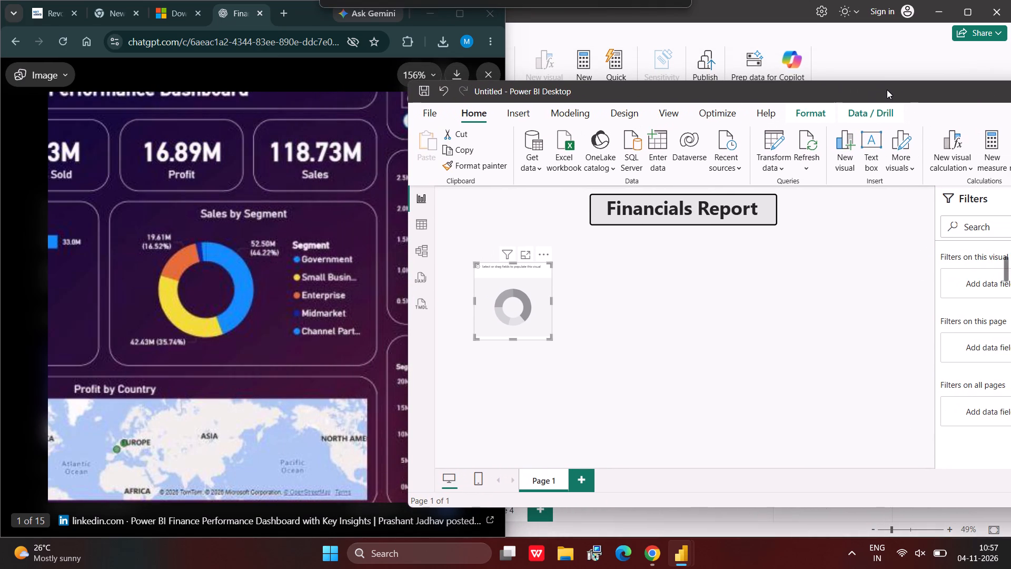
drag(887, 90, 871, 92)
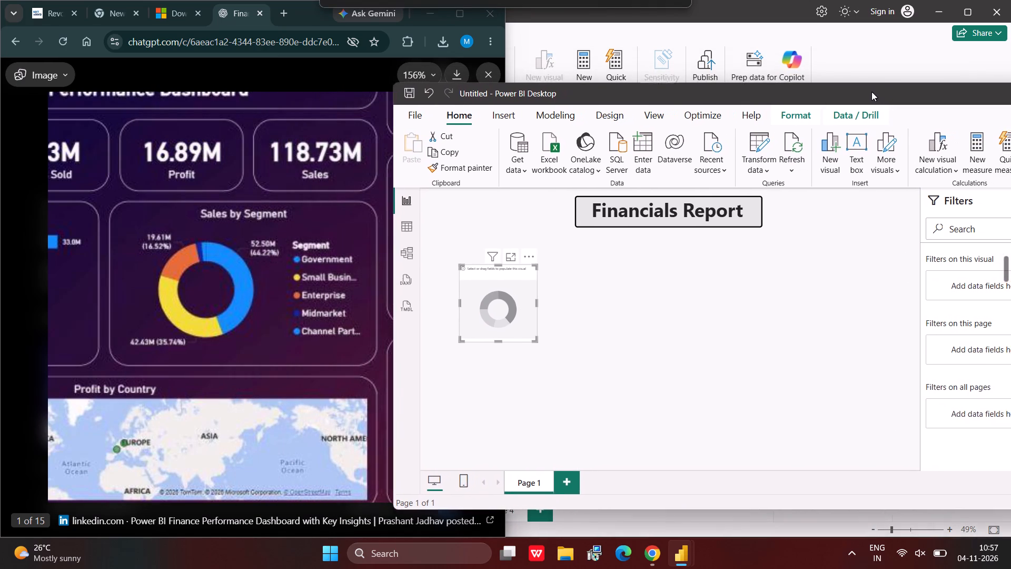
drag(871, 92, 607, 70)
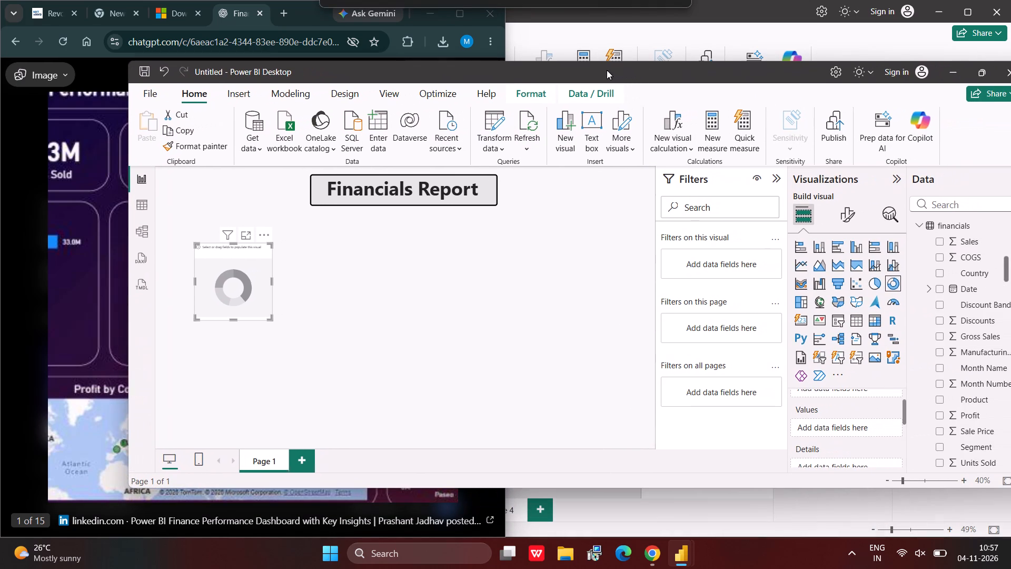
drag(607, 70, 604, 70)
drag(630, 71, 552, 73)
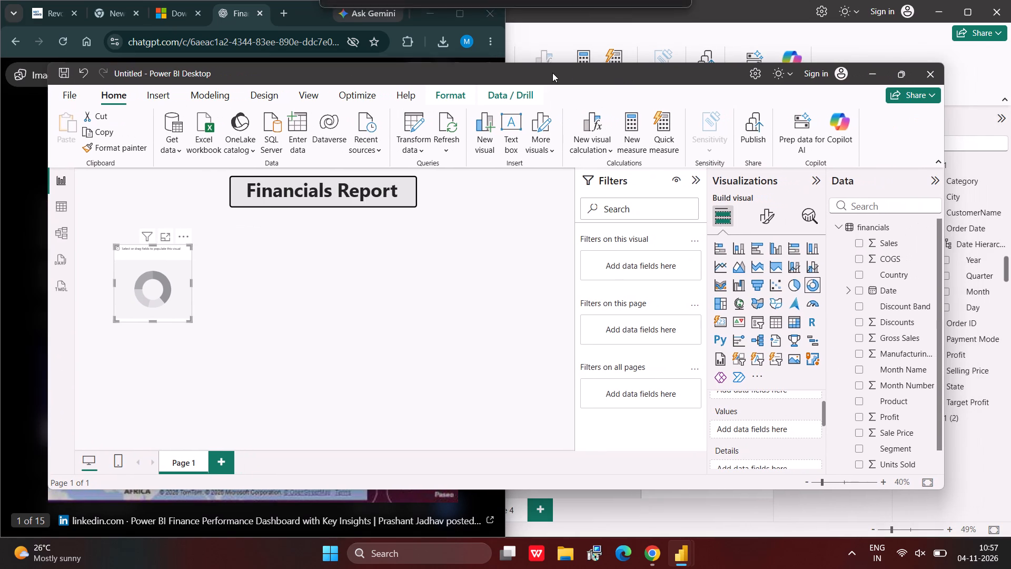
click(552, 73)
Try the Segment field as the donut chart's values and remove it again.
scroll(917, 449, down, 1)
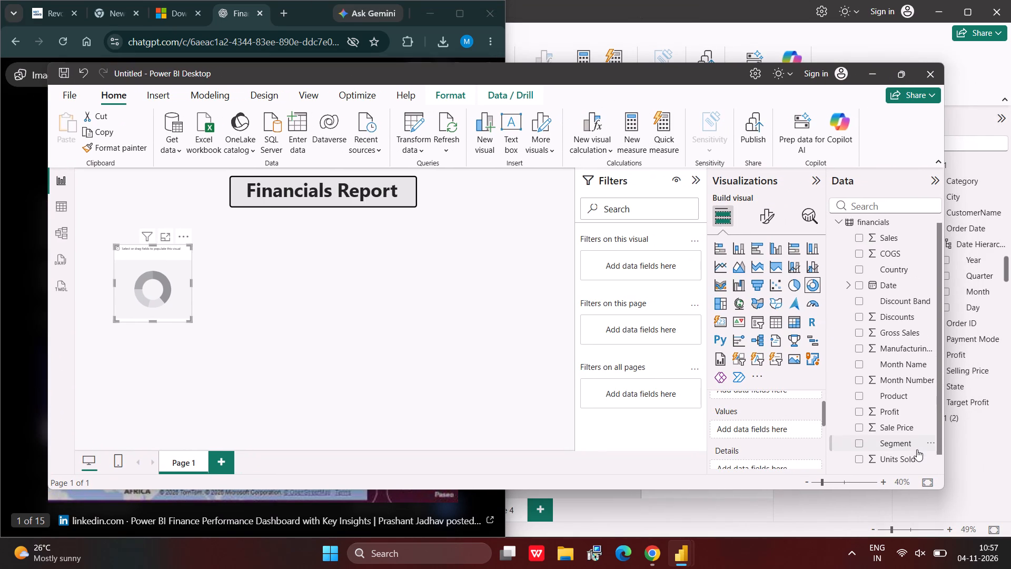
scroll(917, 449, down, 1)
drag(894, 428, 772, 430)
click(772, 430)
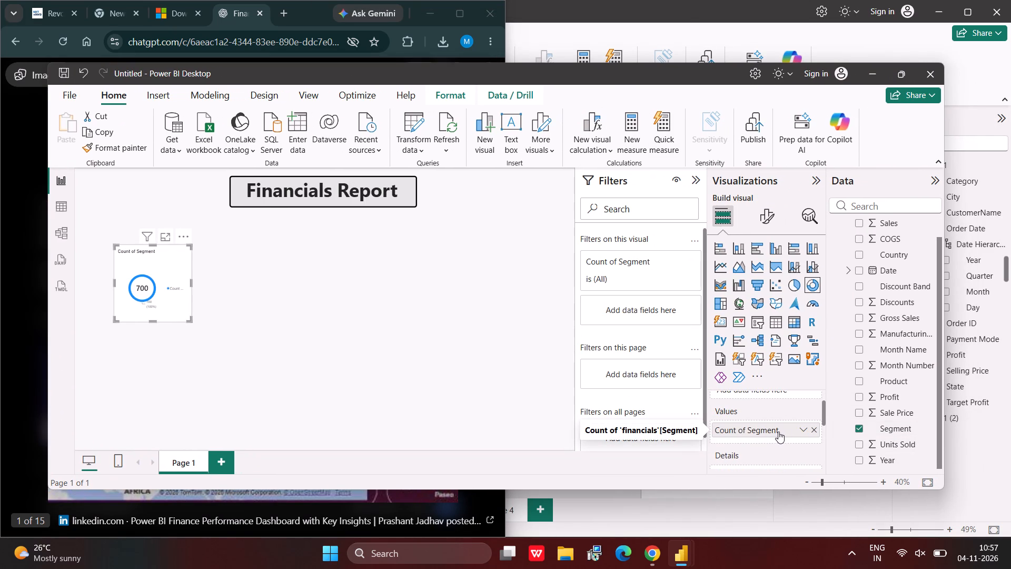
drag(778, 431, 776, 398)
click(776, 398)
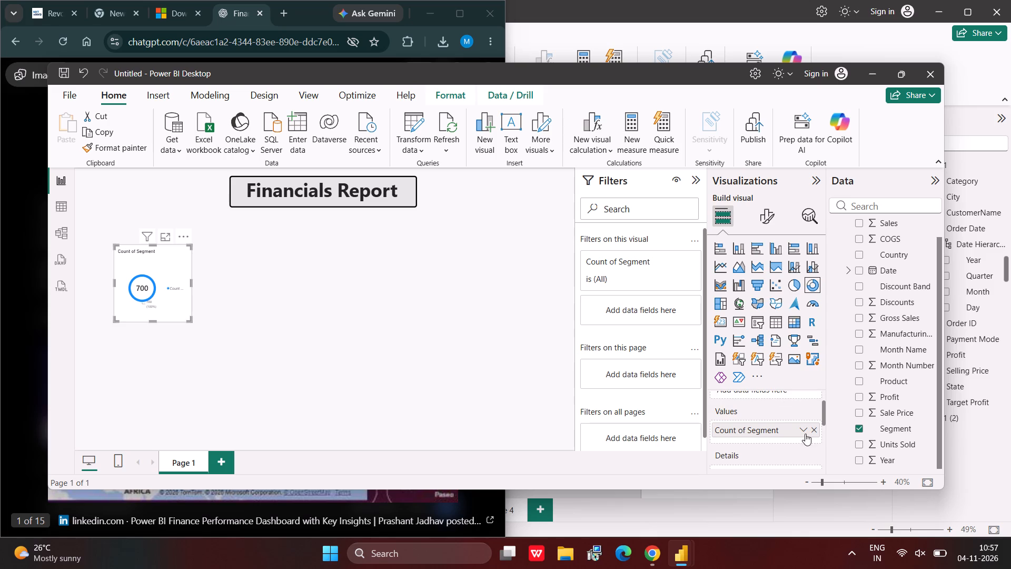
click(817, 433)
Assign the Segment field as the donut chart's legend.
scroll(785, 433, up, 1)
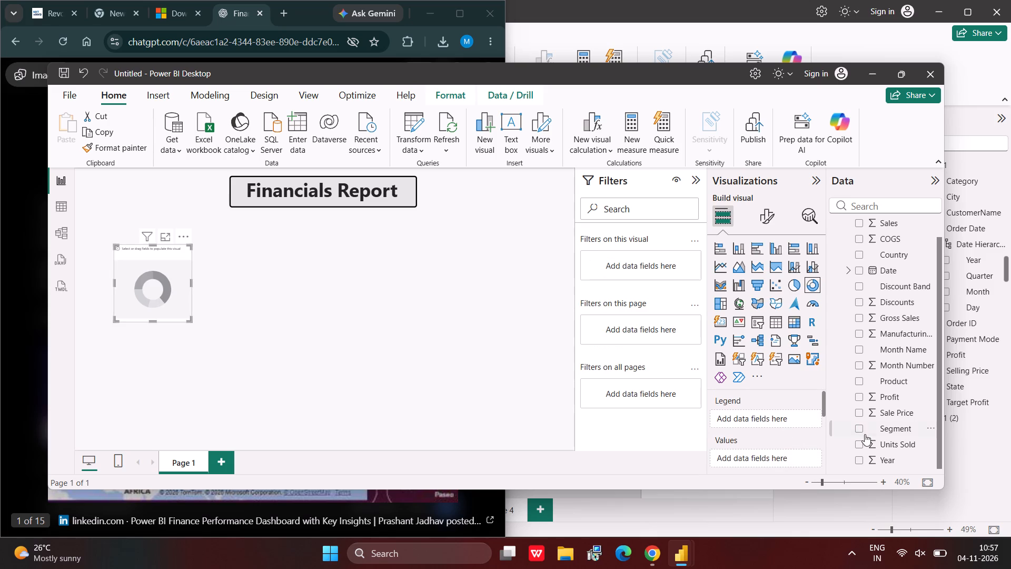
drag(890, 426, 765, 420)
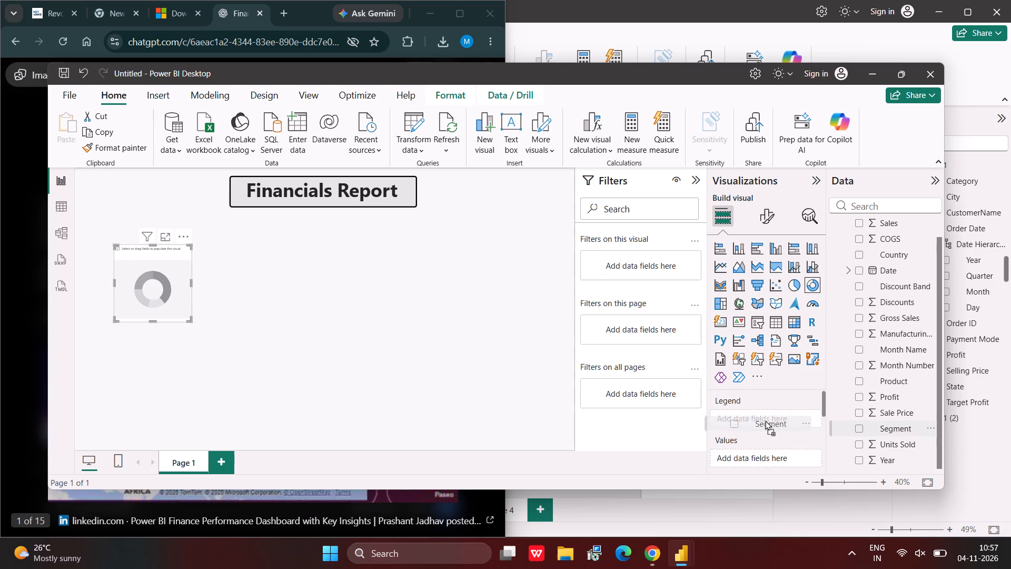
drag(765, 420, 771, 415)
click(771, 415)
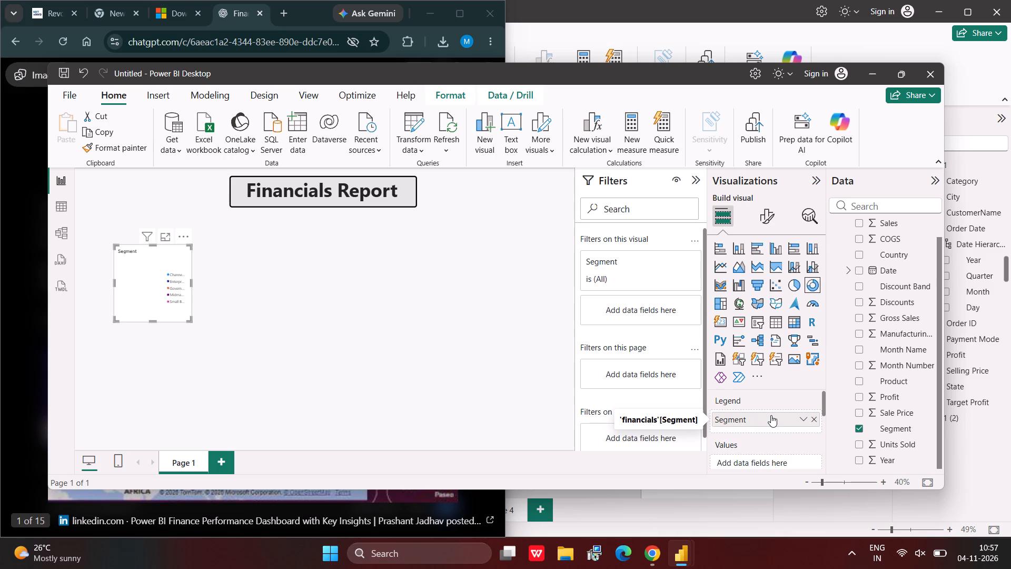
Check the Sales by Segment donut in the Chrome example, clear the other windows, and return to the maximized untitled Power BI report.
click(308, 12)
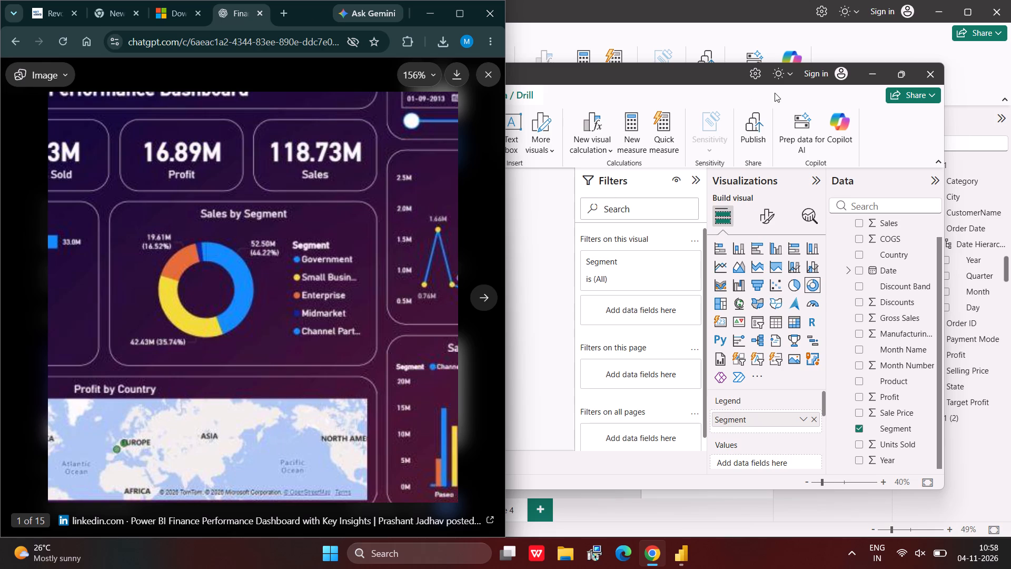
click(900, 75)
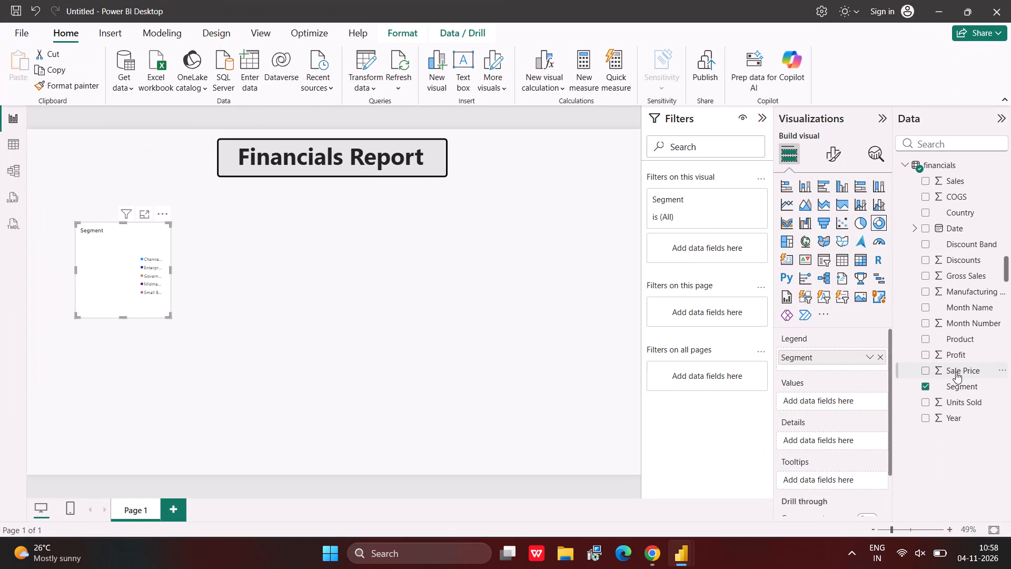
drag(956, 372, 979, 371)
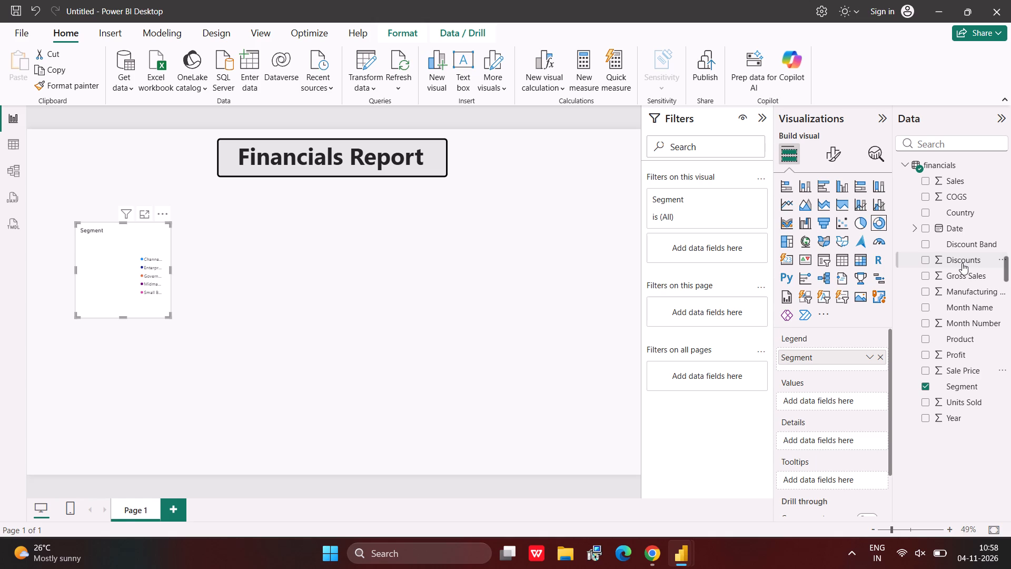
click(931, 8)
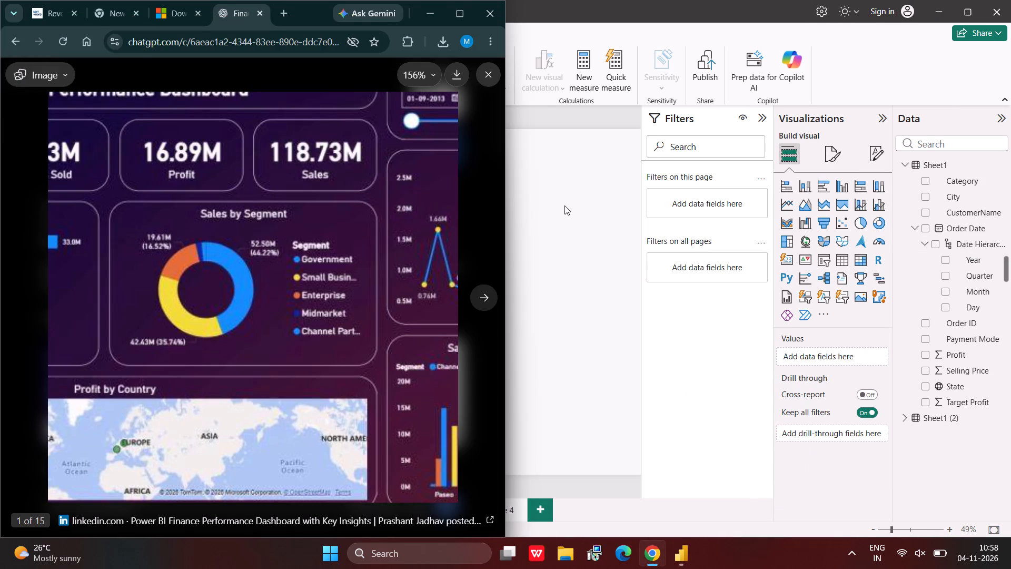
click(432, 21)
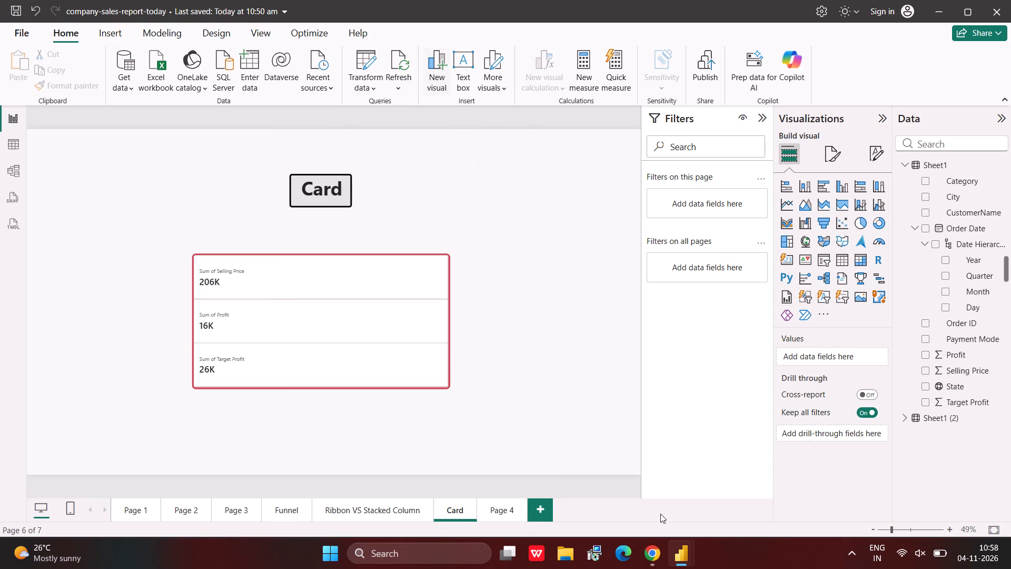
click(1010, 0)
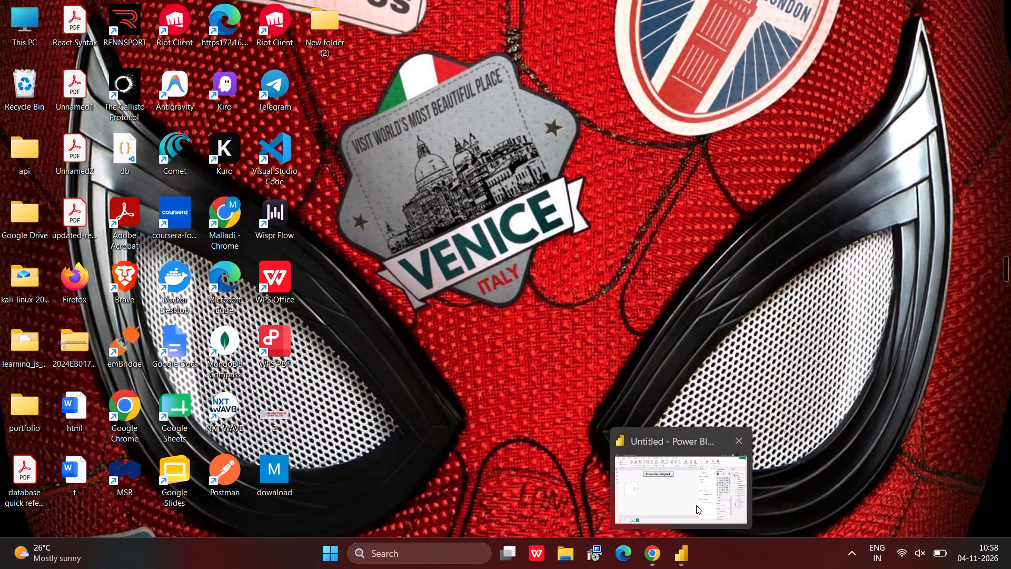
click(696, 505)
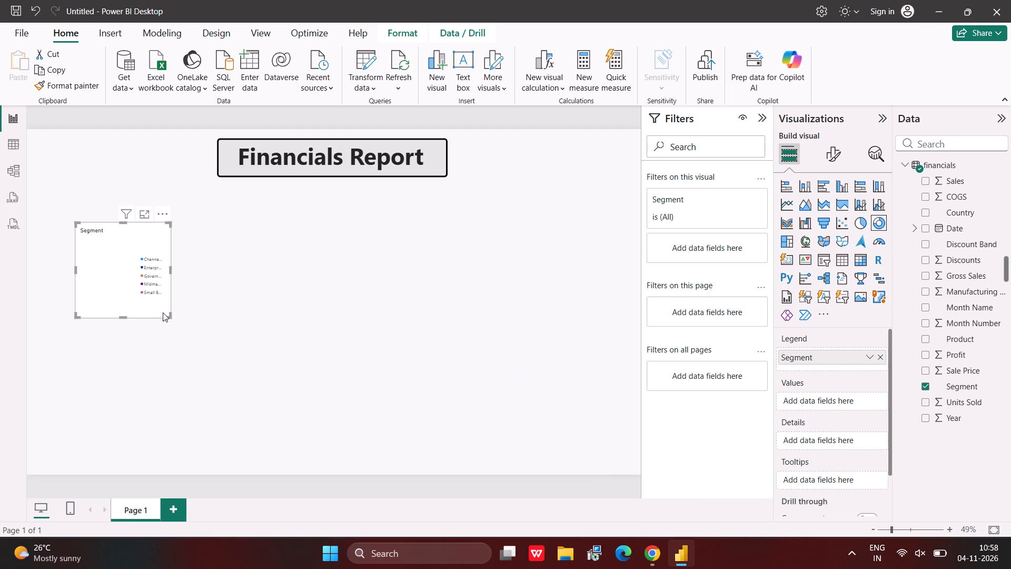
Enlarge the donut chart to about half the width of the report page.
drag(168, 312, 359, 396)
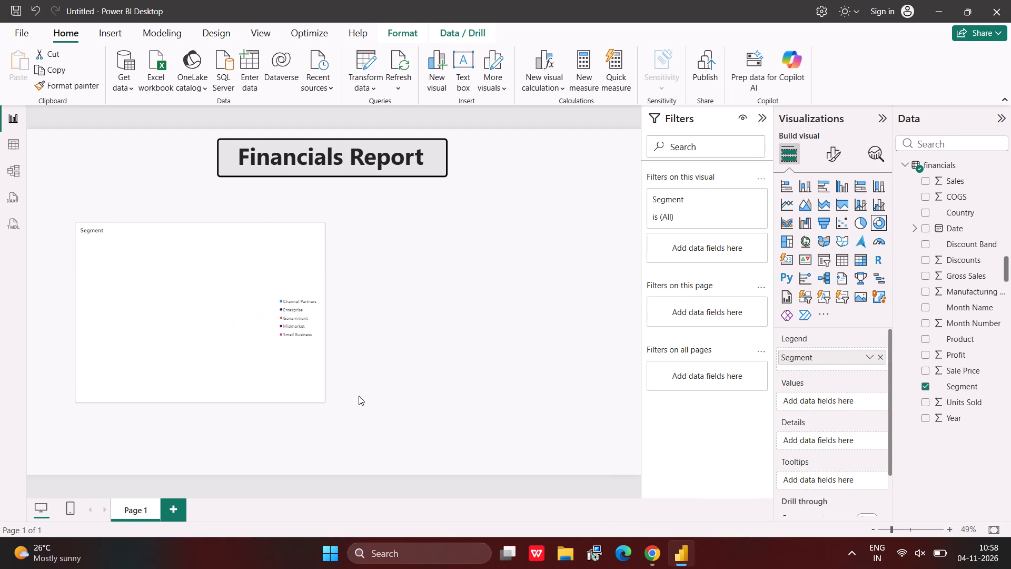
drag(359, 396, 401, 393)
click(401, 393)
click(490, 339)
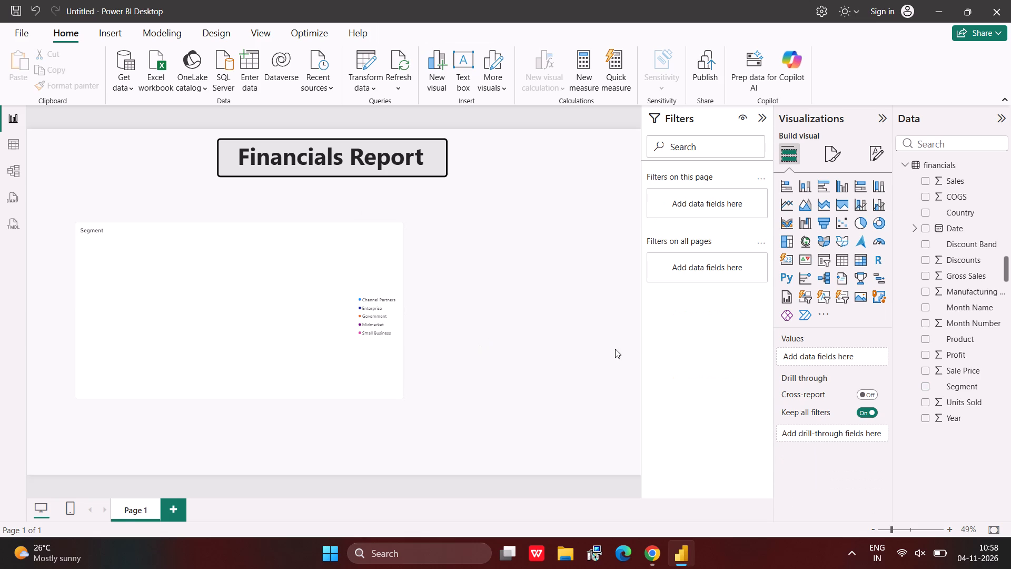
Add the Profit field as the donut chart's values to show profit by segment.
click(324, 336)
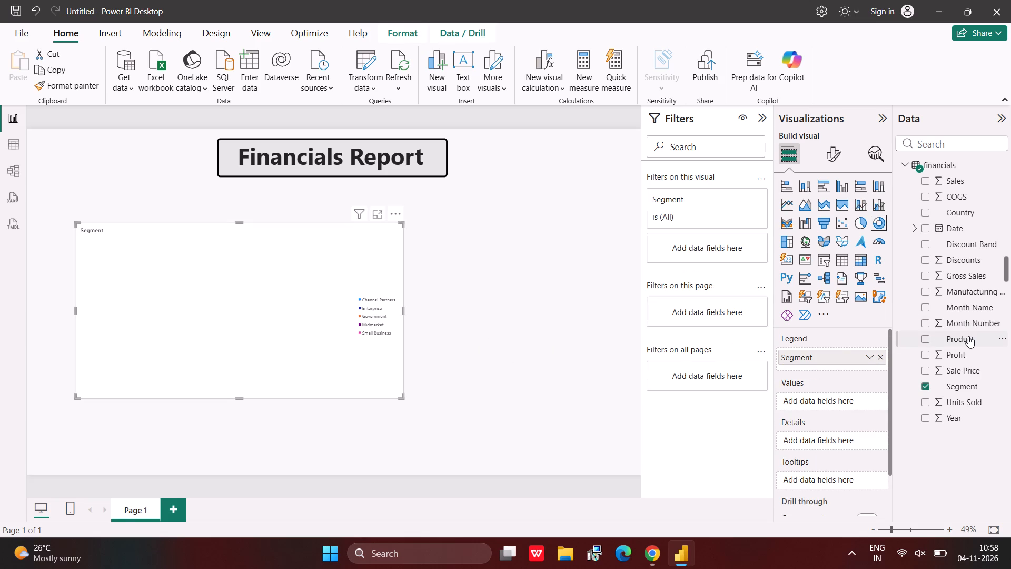
drag(971, 353, 843, 415)
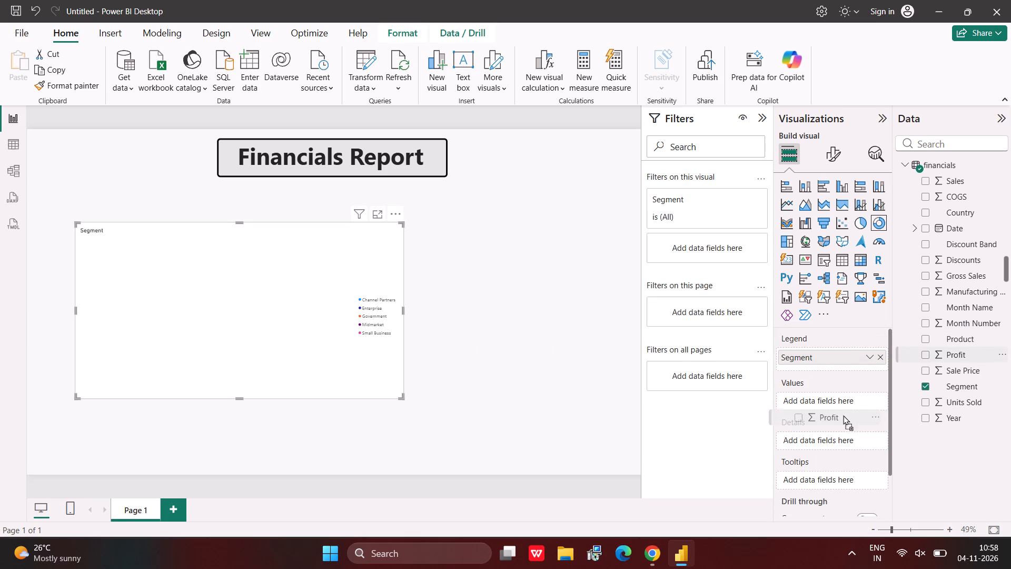
drag(843, 415, 843, 401)
click(843, 401)
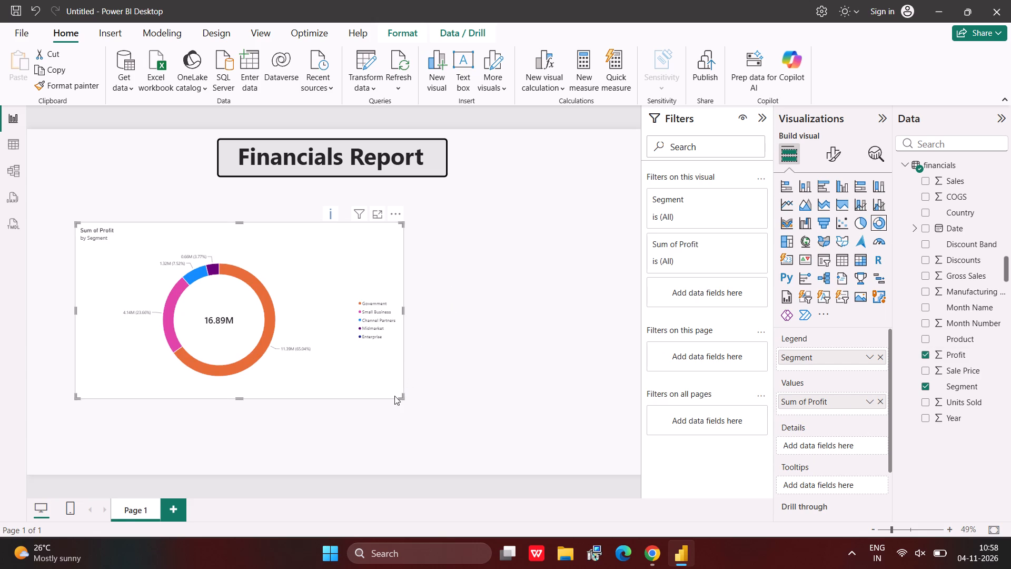
Resize the donut chart to about a third of the page width and place it at the page's right side, just below the title.
drag(401, 396, 296, 346)
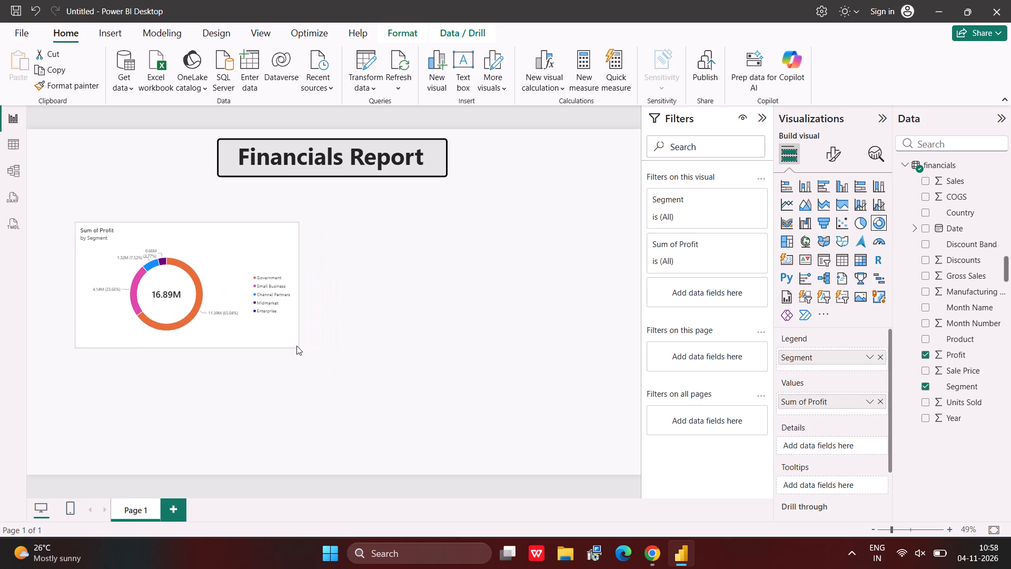
drag(296, 346, 286, 341)
click(411, 322)
drag(236, 322, 571, 297)
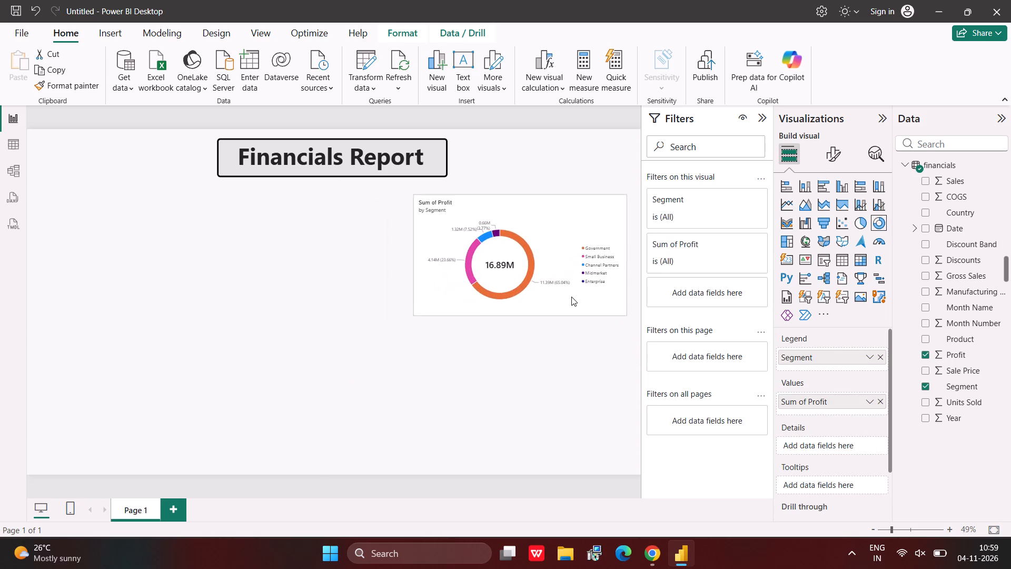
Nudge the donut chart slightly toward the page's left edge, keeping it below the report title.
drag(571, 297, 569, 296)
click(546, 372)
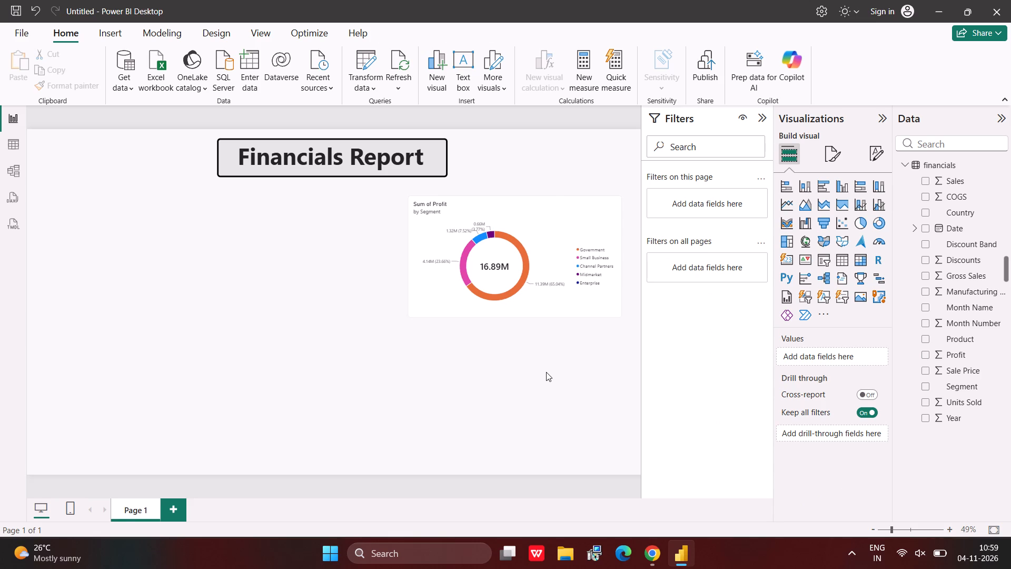
Set the donut chart's background colour to the light grey at the top of the white theme shades.
click(558, 278)
click(839, 146)
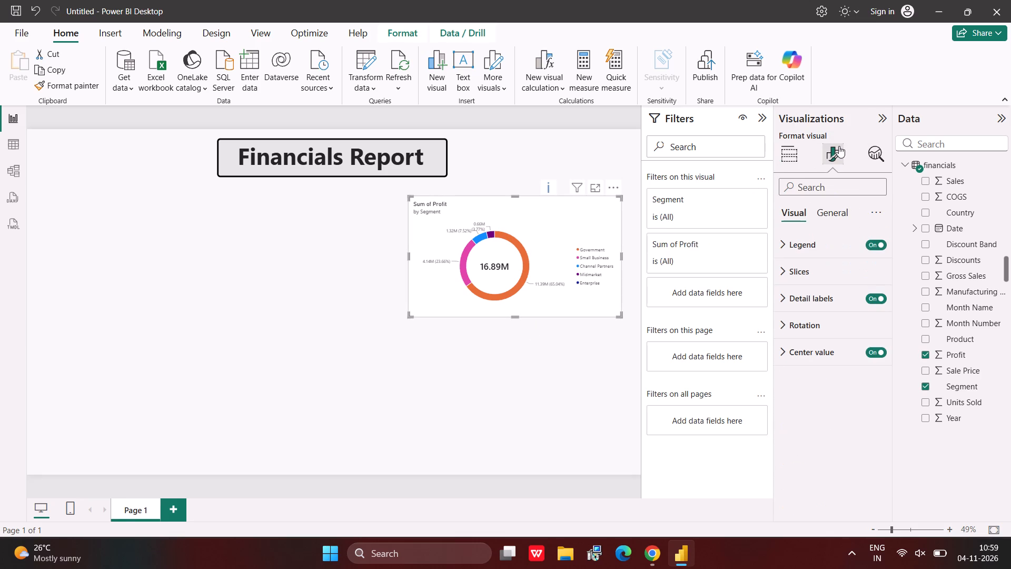
click(826, 209)
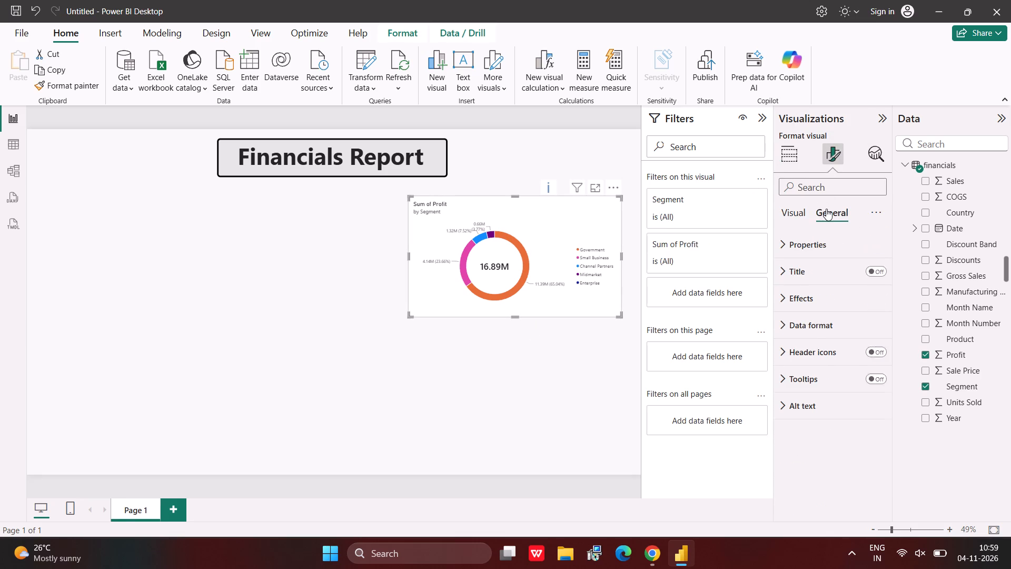
click(824, 300)
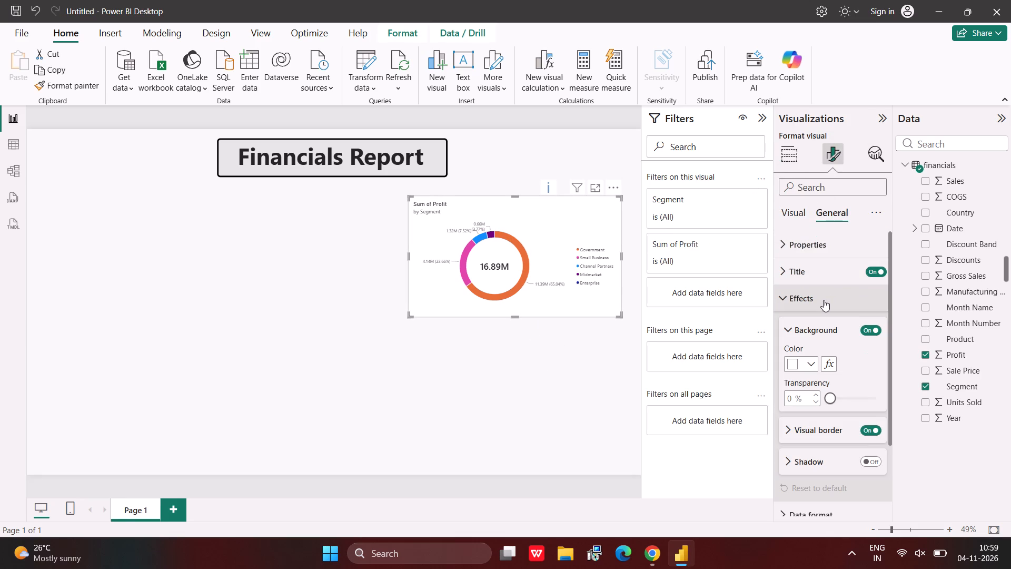
click(811, 362)
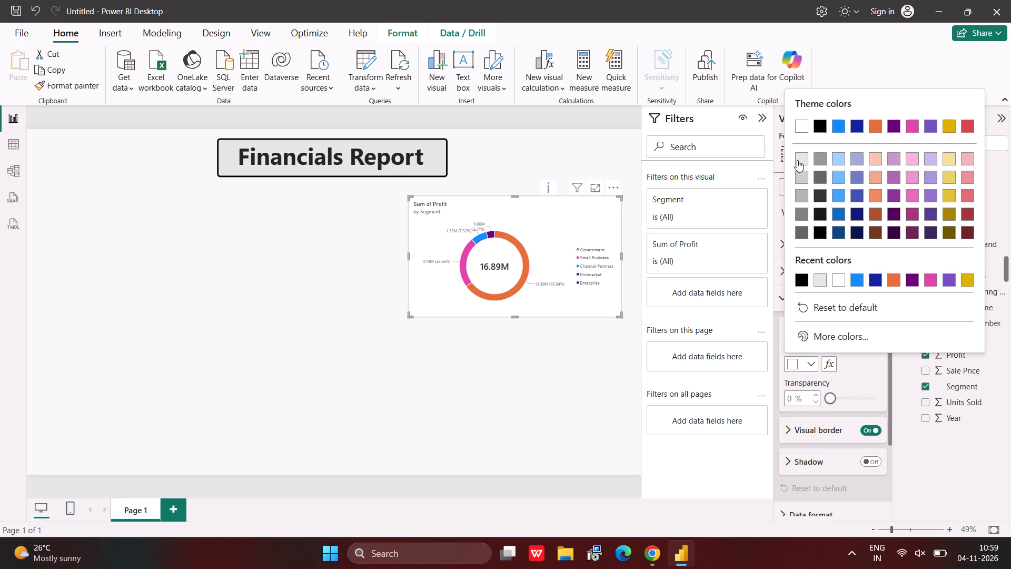
click(799, 160)
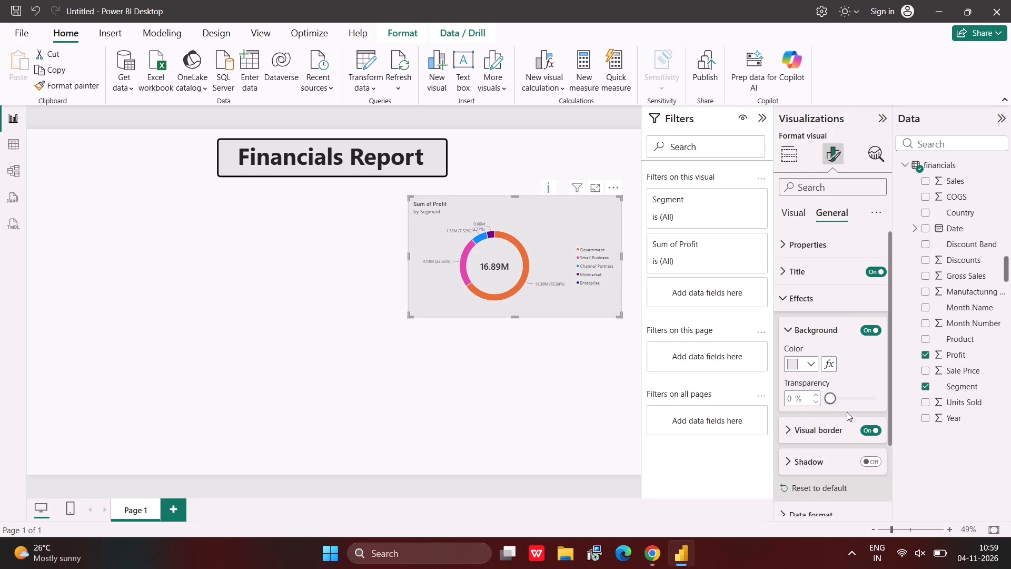
Set the rounded corners of the donut chart's visual border to 10 px.
click(841, 432)
scroll(841, 432, down, 1)
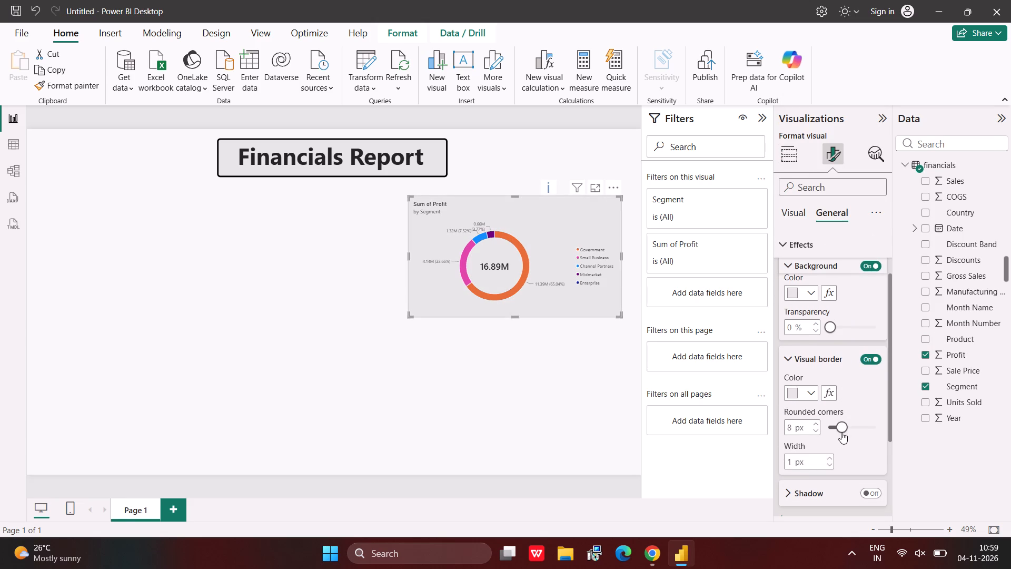
drag(845, 429, 846, 429)
drag(846, 429, 846, 429)
drag(846, 429, 860, 448)
key(Left)
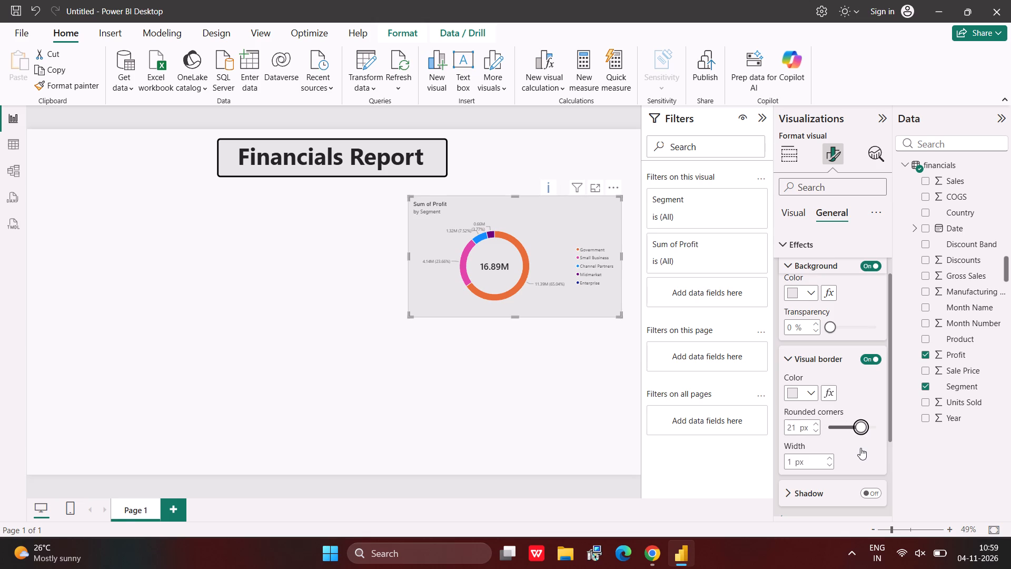
drag(860, 448, 852, 448)
drag(852, 448, 846, 451)
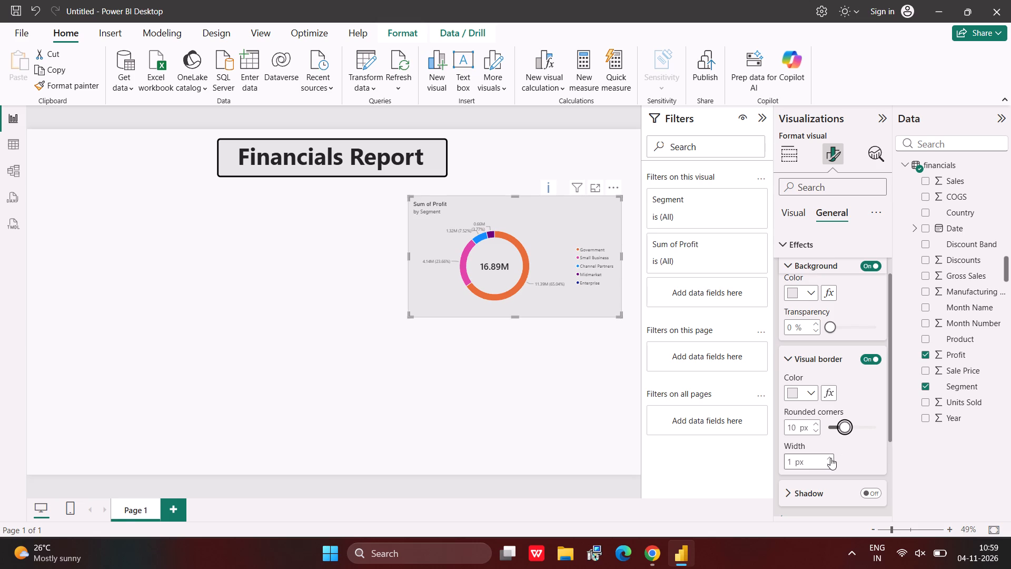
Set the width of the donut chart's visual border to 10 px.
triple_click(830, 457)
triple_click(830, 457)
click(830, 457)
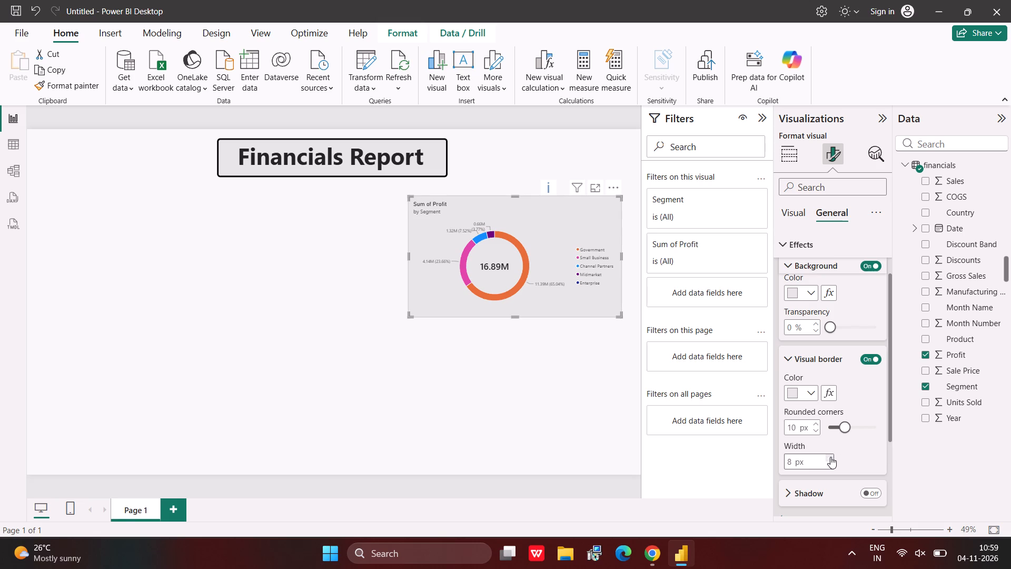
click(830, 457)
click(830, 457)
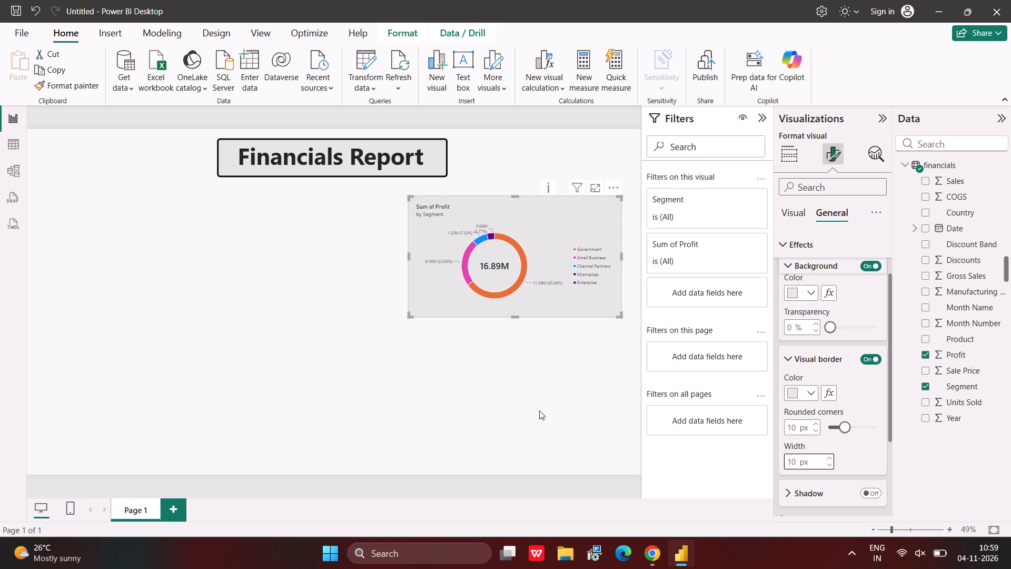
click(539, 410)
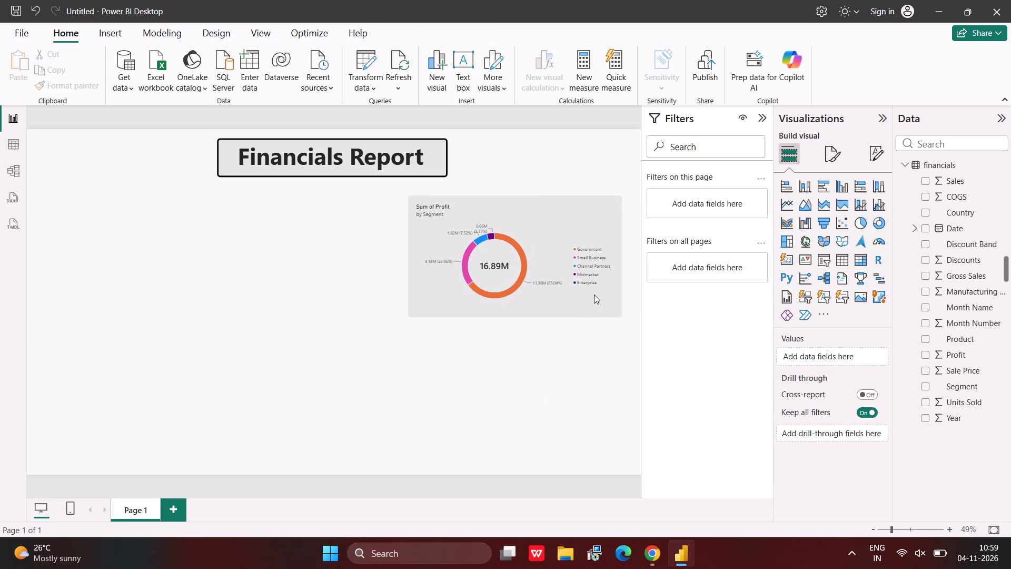
Change the donut chart's visual border colour to black.
click(594, 295)
click(832, 156)
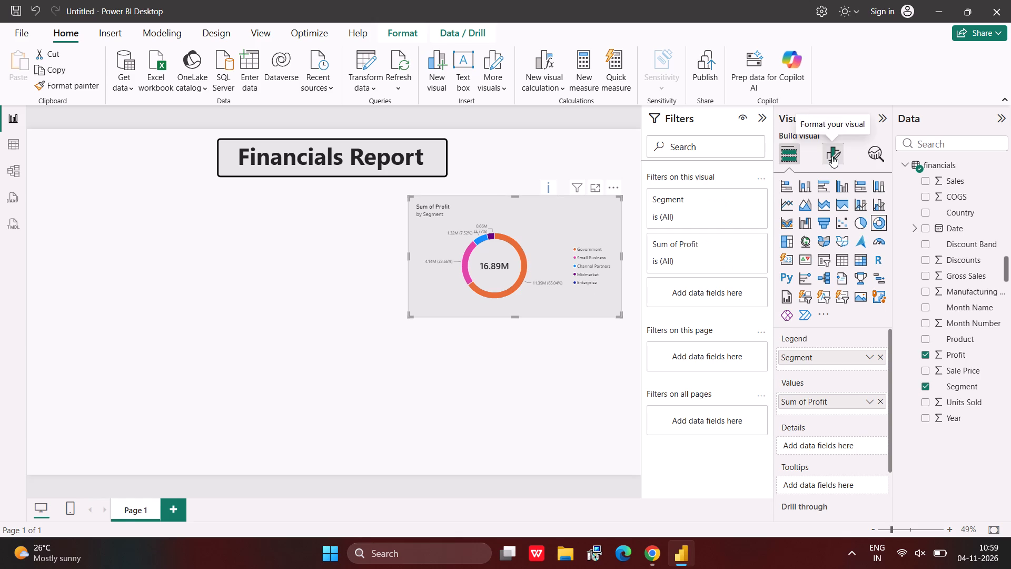
double_click(831, 205)
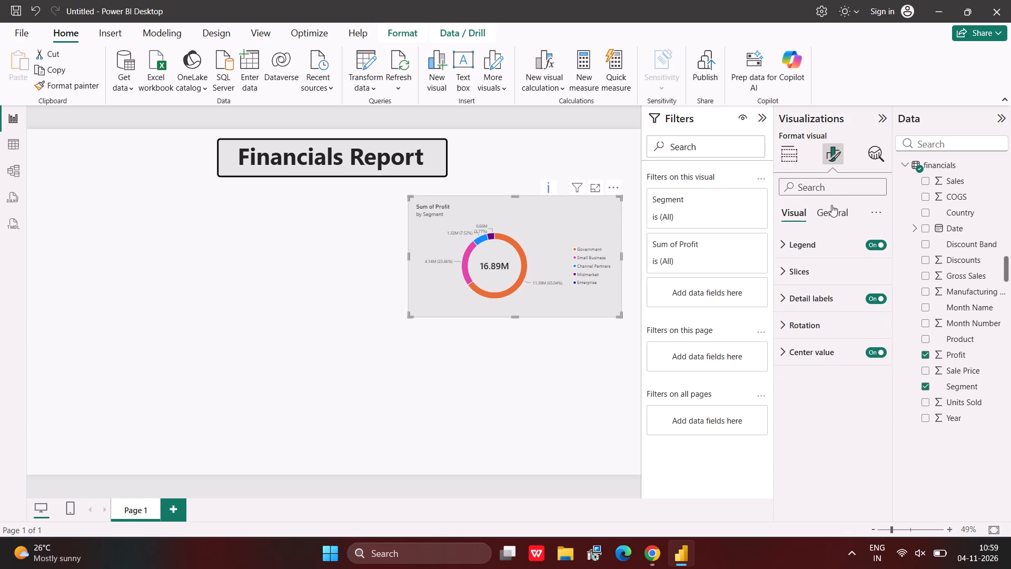
click(839, 307)
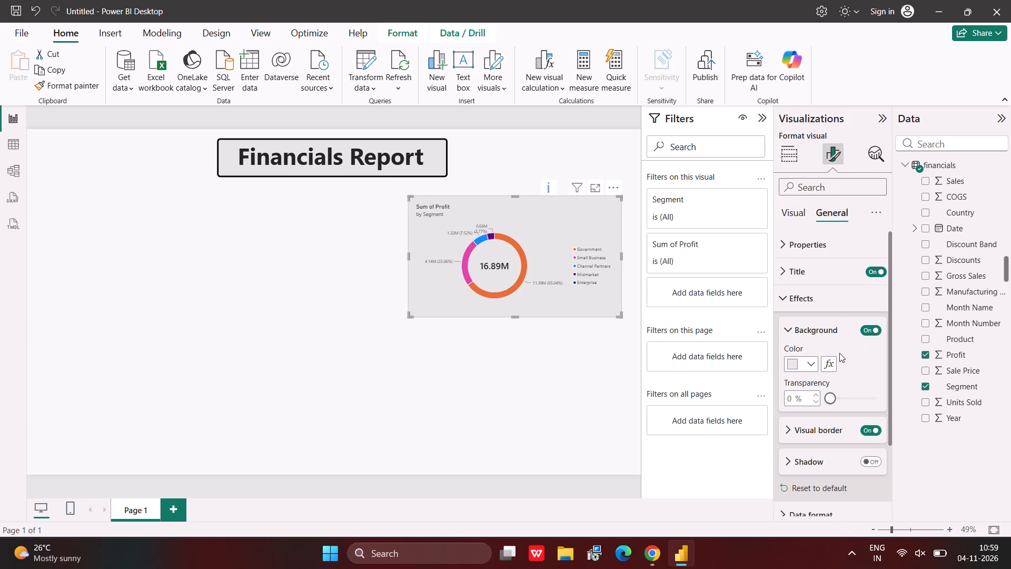
scroll(823, 401, down, 1)
click(822, 401)
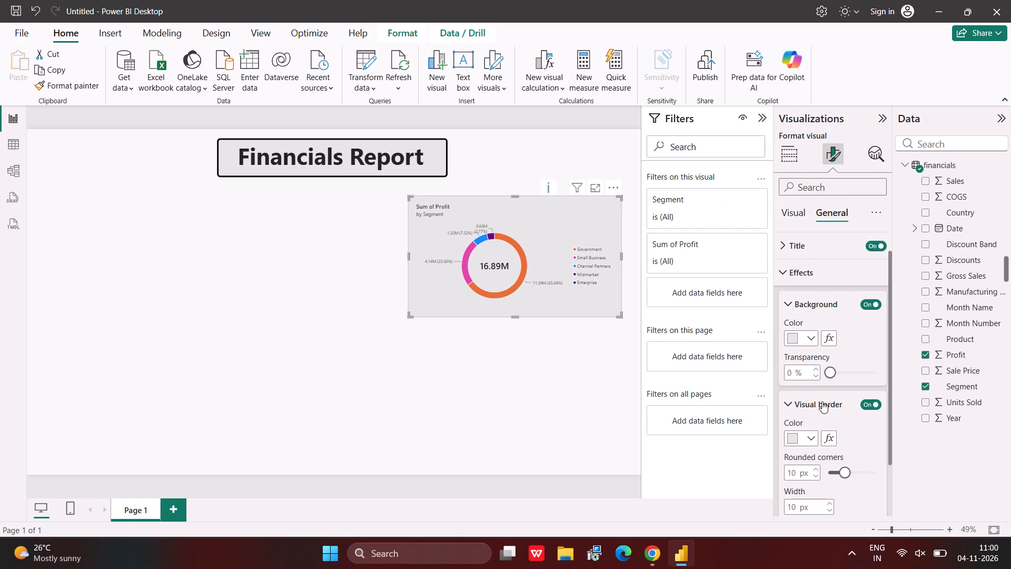
click(808, 434)
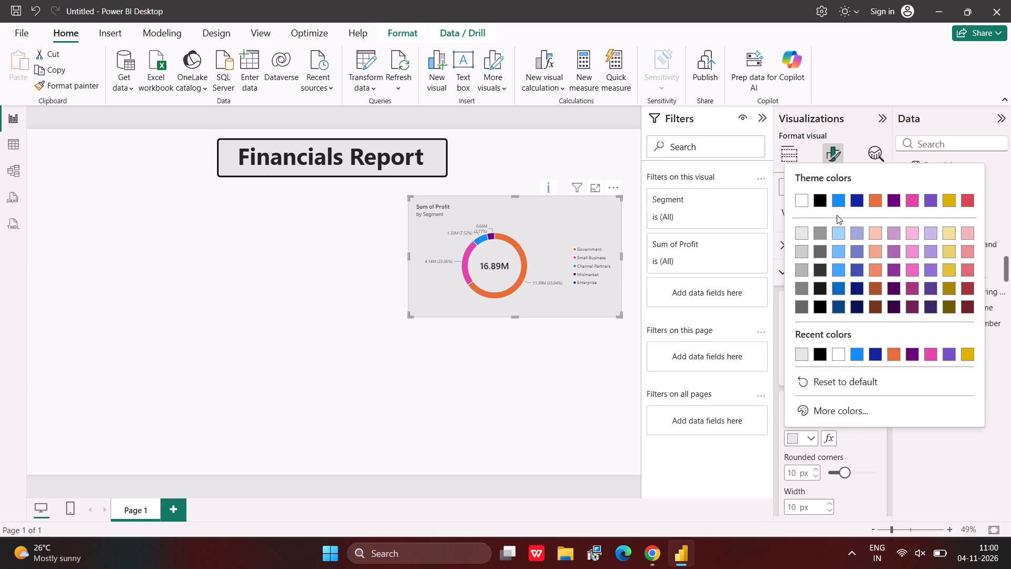
click(822, 201)
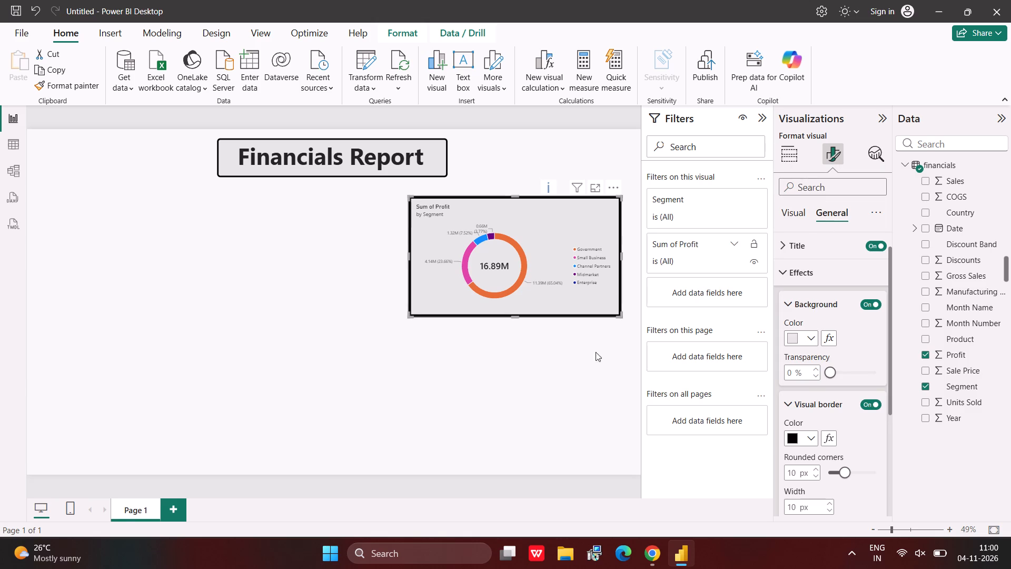
click(586, 360)
Set the donut chart's visual border width to 4 px.
click(607, 289)
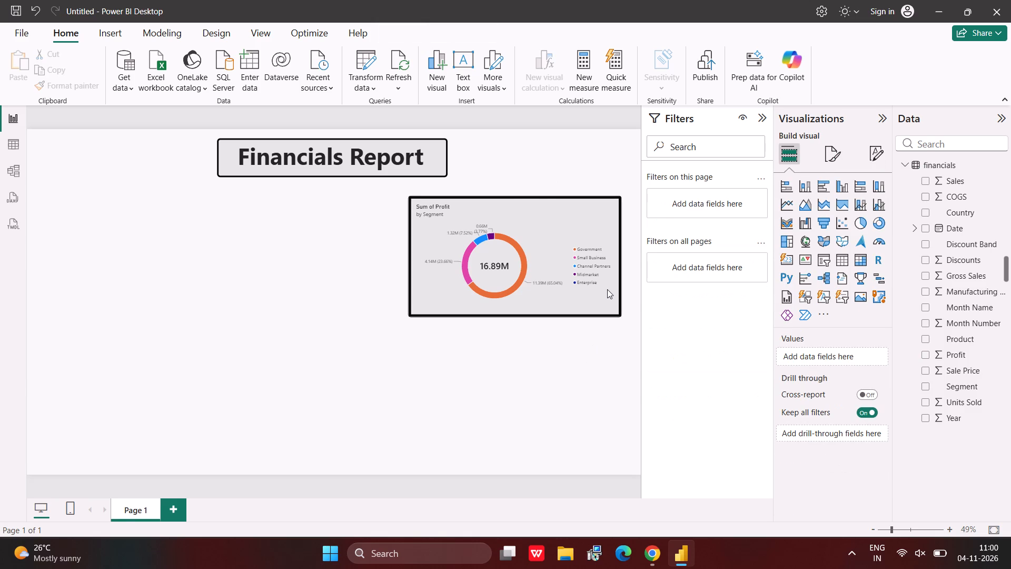
click(835, 152)
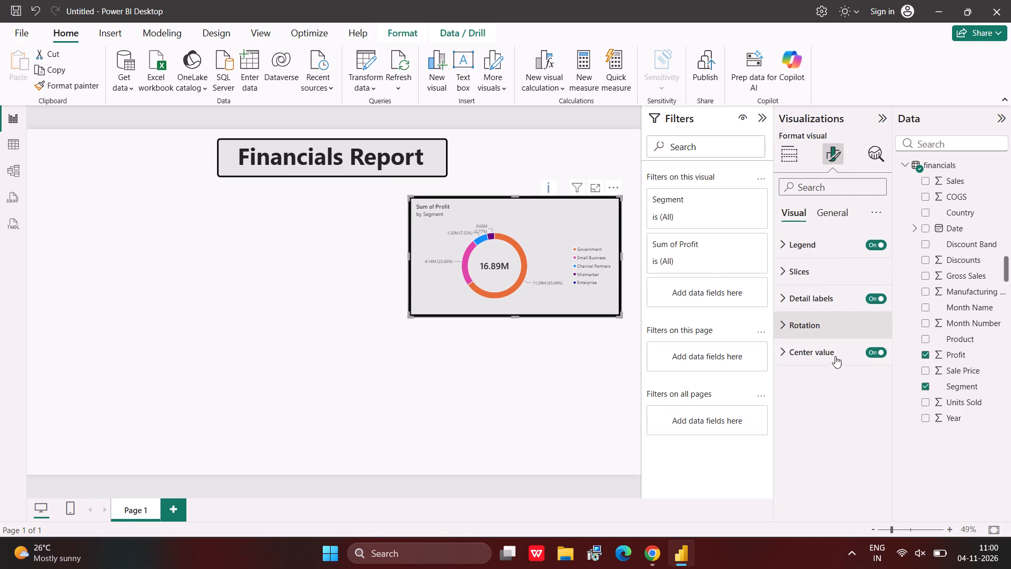
click(832, 210)
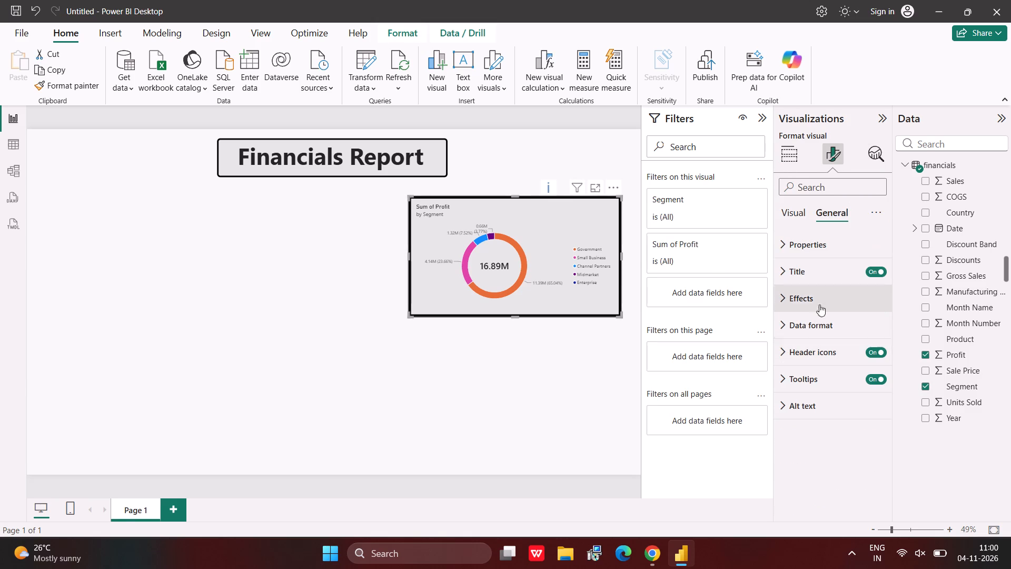
click(818, 303)
scroll(815, 369, down, 2)
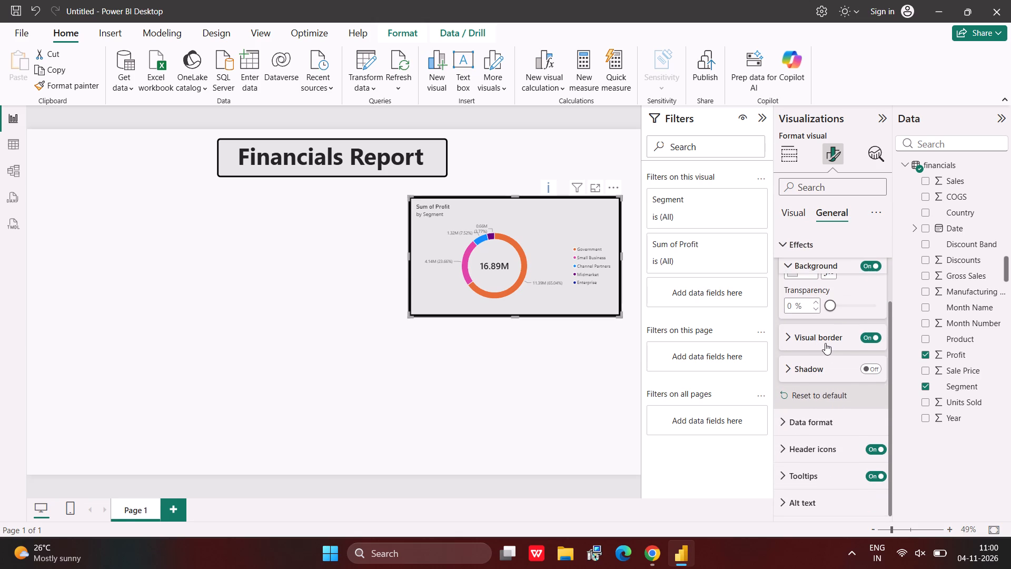
click(825, 343)
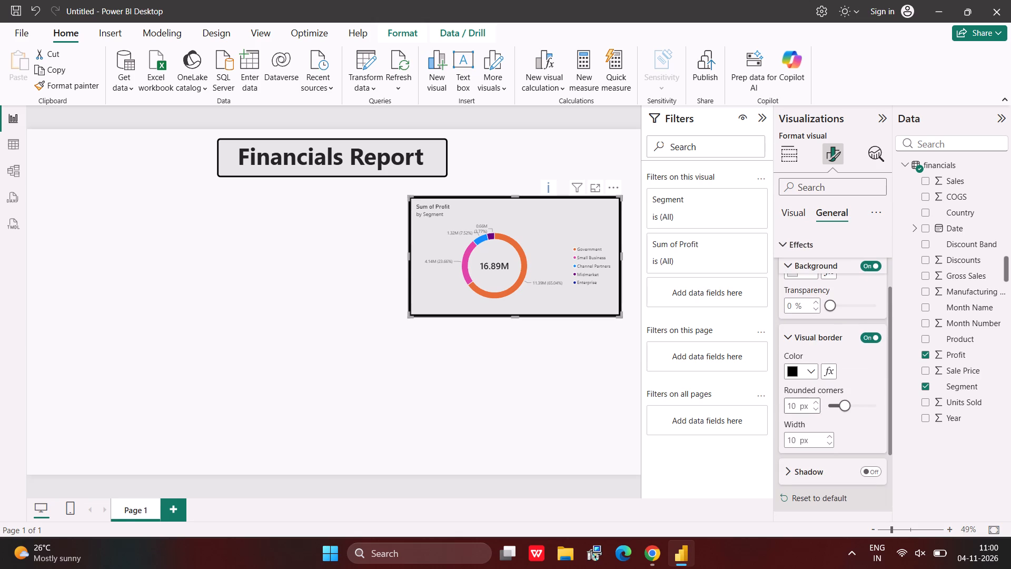
triple_click(830, 435)
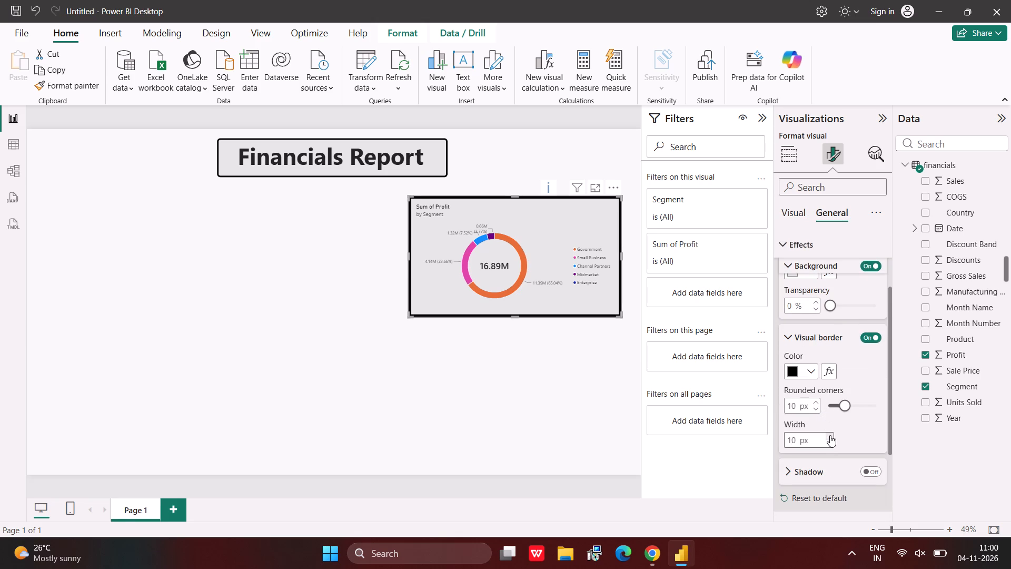
click(830, 435)
drag(830, 435, 831, 446)
triple_click(831, 446)
triple_click(831, 446)
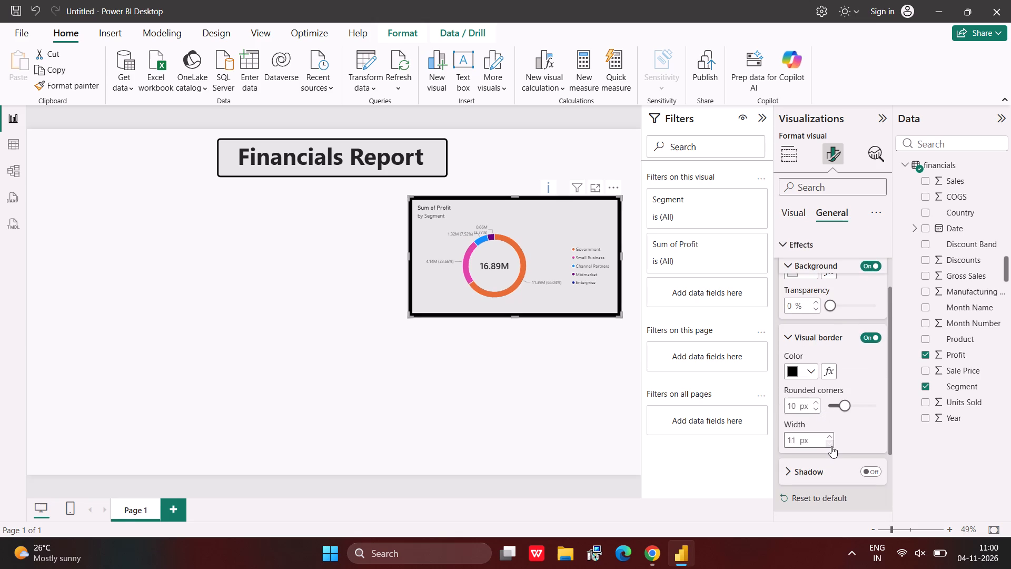
triple_click(831, 446)
click(831, 446)
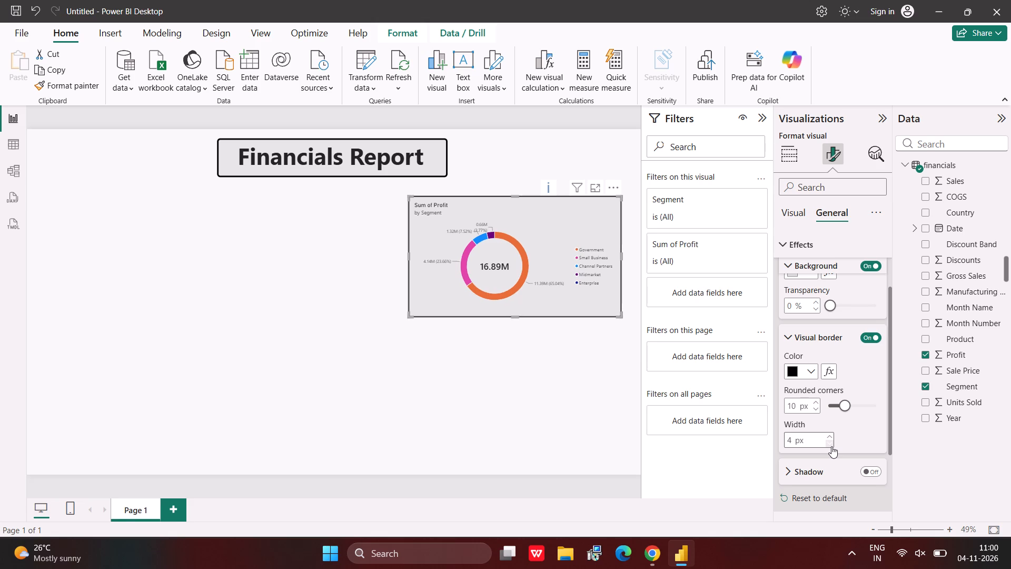
click(532, 411)
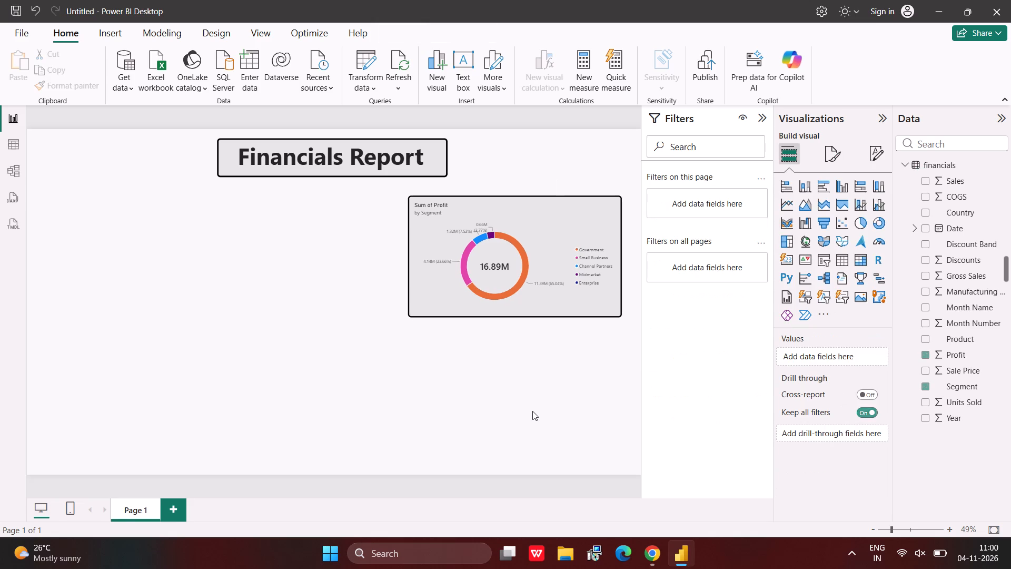
Move the donut chart to the left side of the report page, just below the Financials Report title.
drag(568, 293, 389, 297)
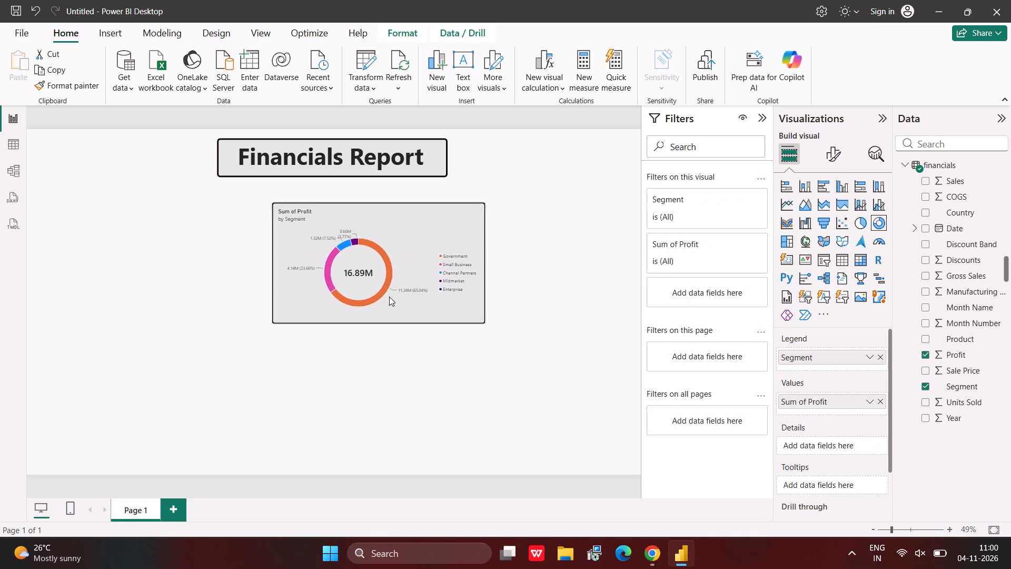
drag(389, 297, 203, 294)
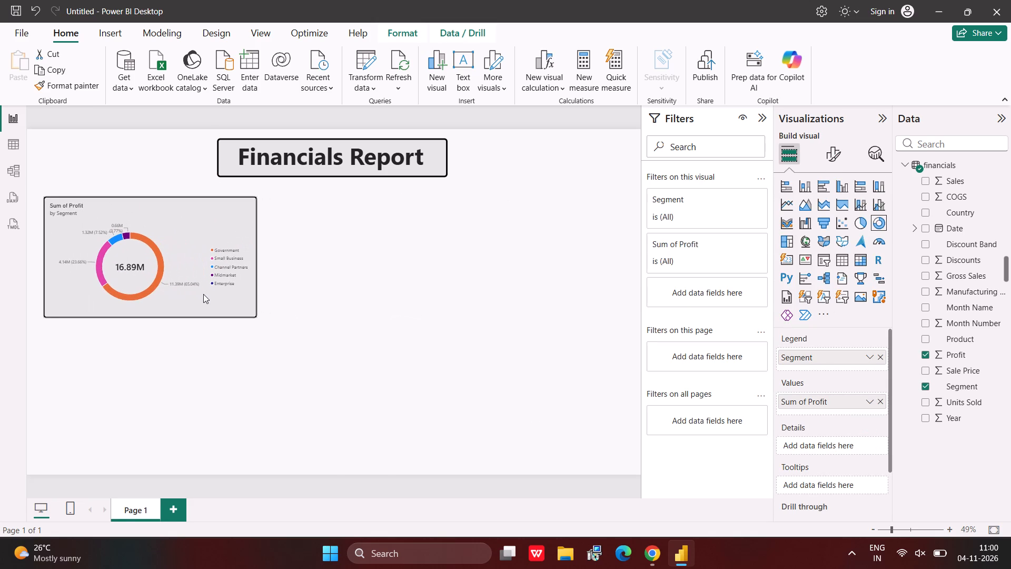
drag(203, 294, 197, 287)
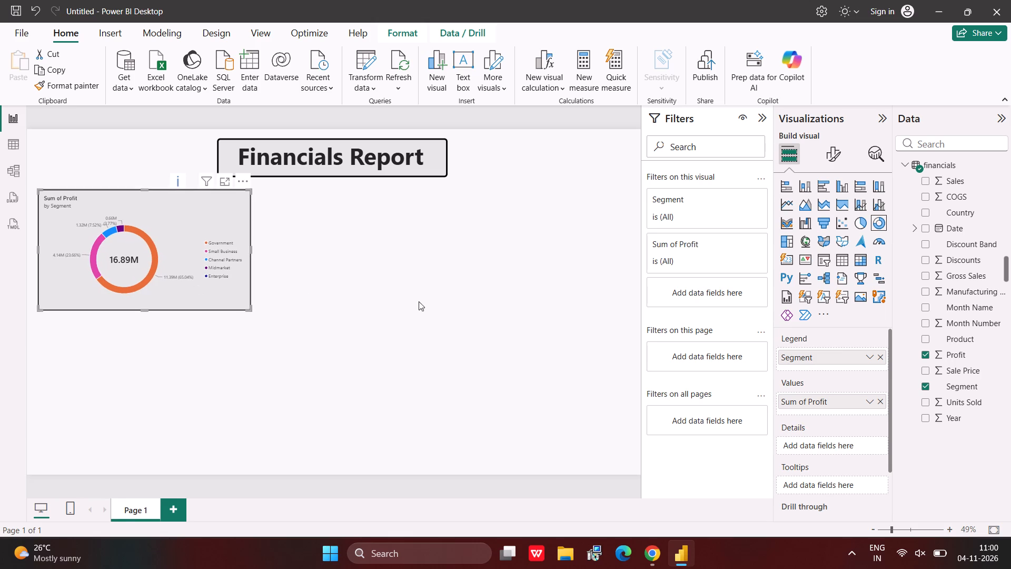
click(459, 308)
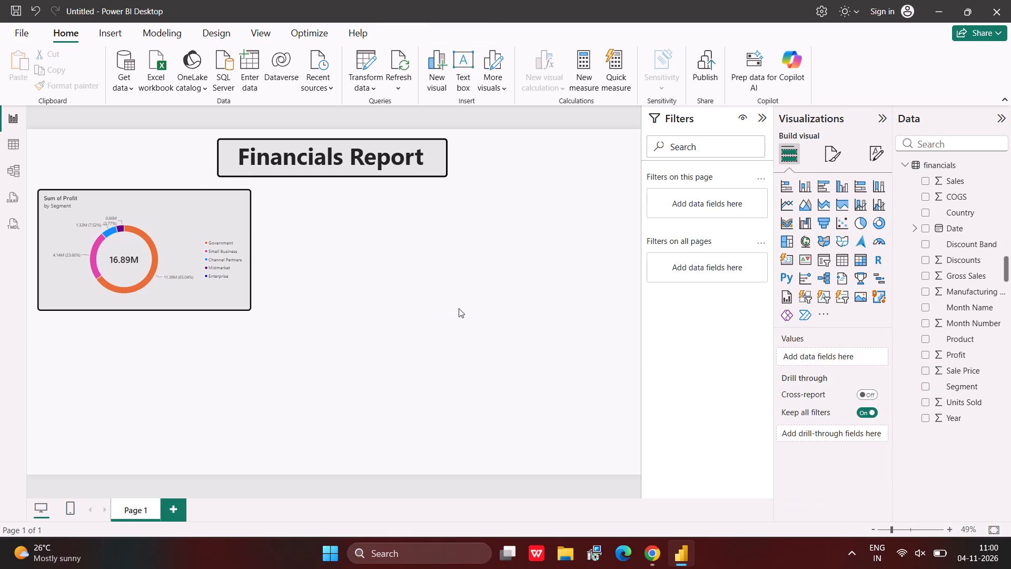
Consult the Finance Performance Dashboard example in Chrome and move the report's donut chart down the page, leaving space beneath the title.
click(648, 480)
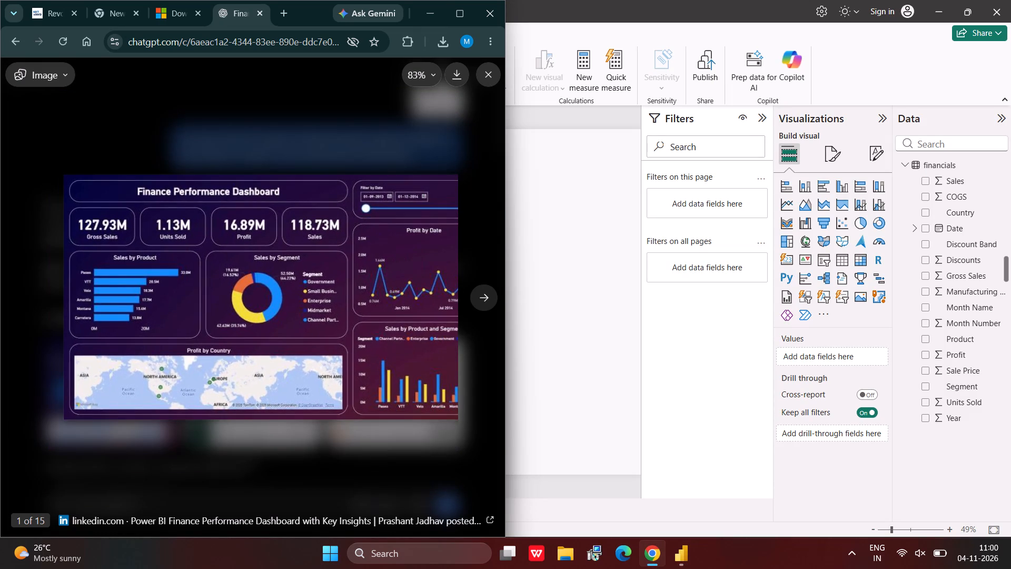
drag(430, 375, 332, 387)
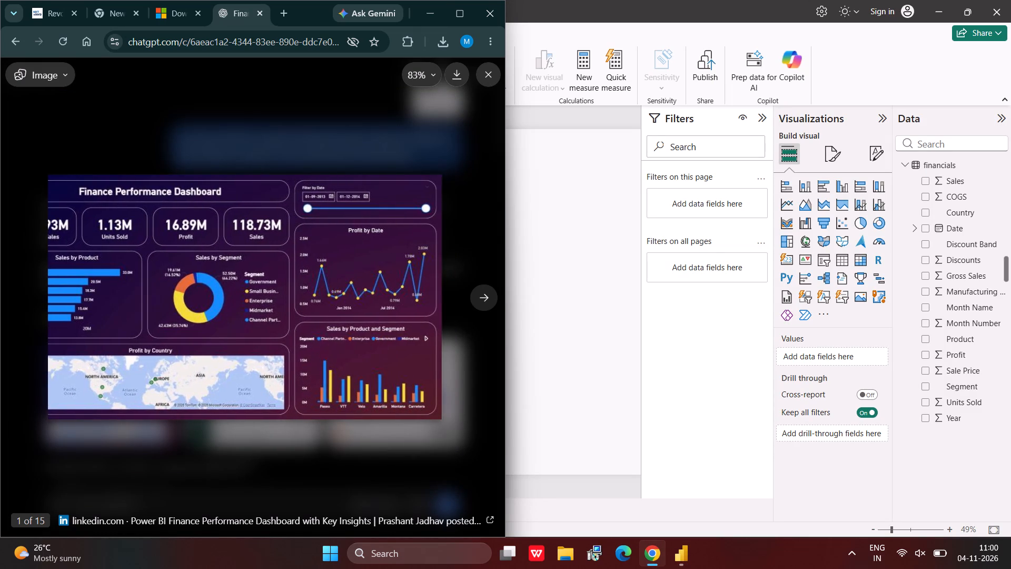
drag(362, 309, 395, 313)
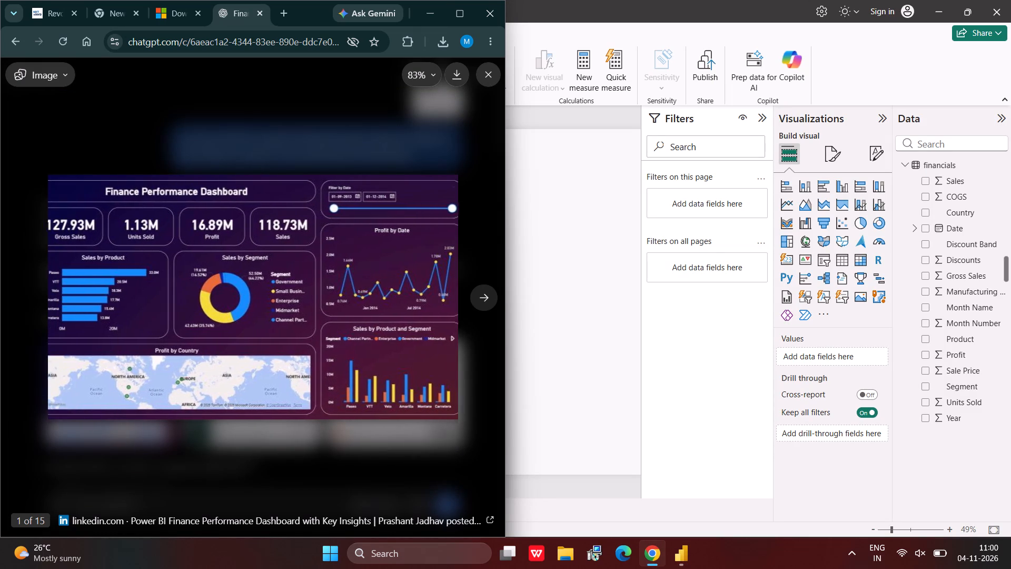
drag(395, 313, 441, 321)
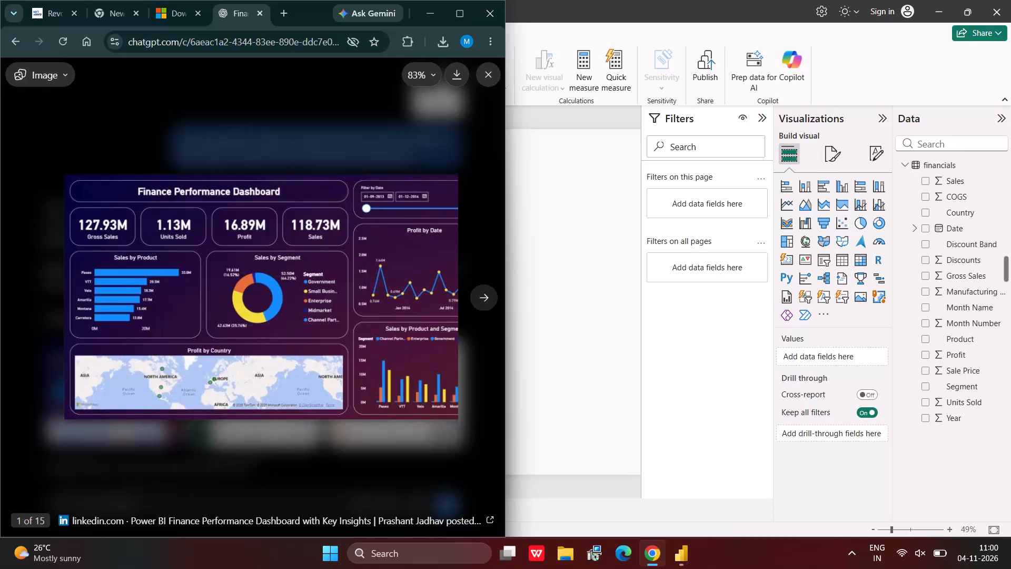
click(432, 16)
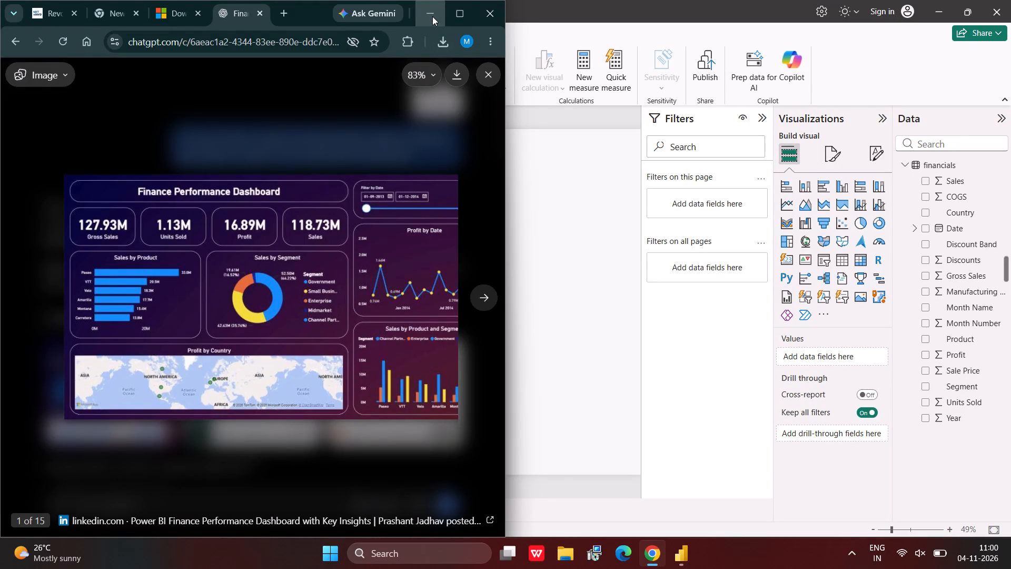
drag(193, 252, 194, 279)
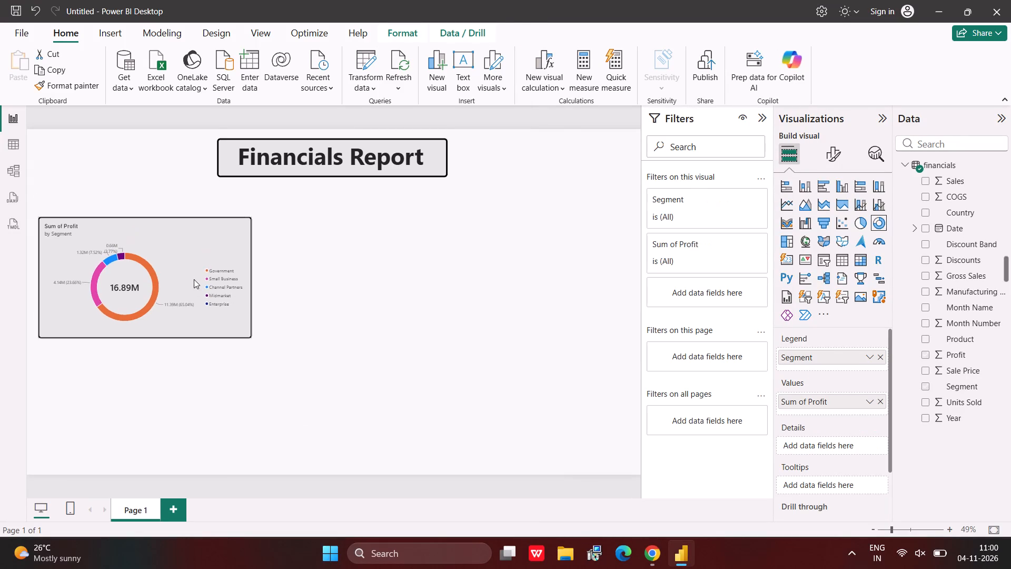
drag(194, 279, 193, 316)
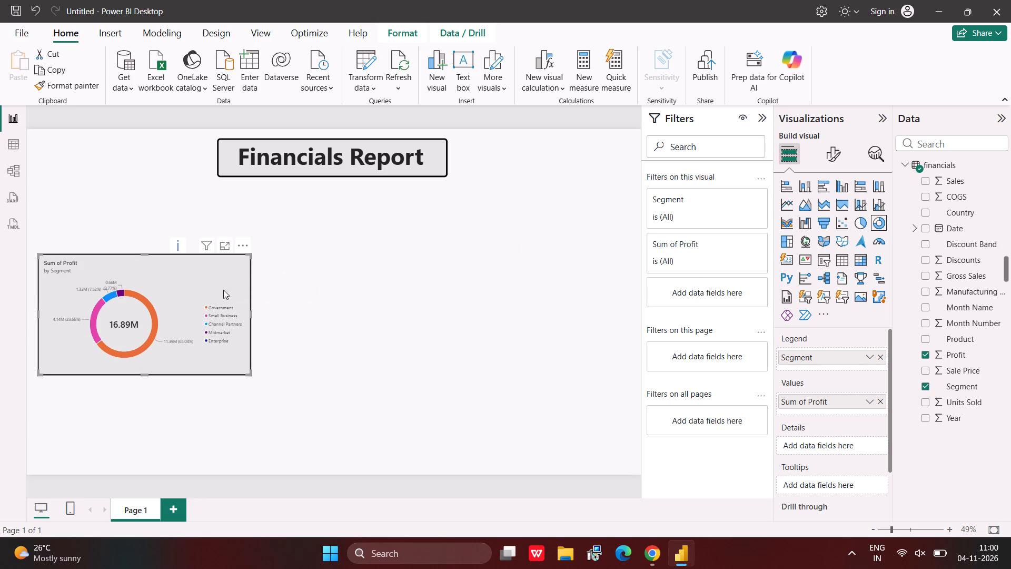
drag(171, 290, 172, 336)
click(172, 336)
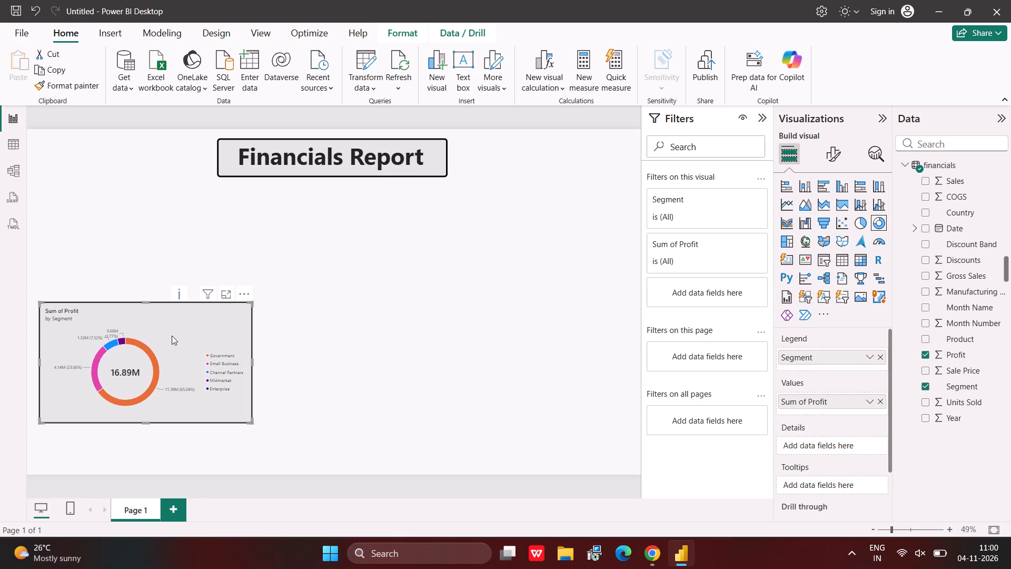
Add a card visual to the report page with Sale Price as its value.
click(346, 358)
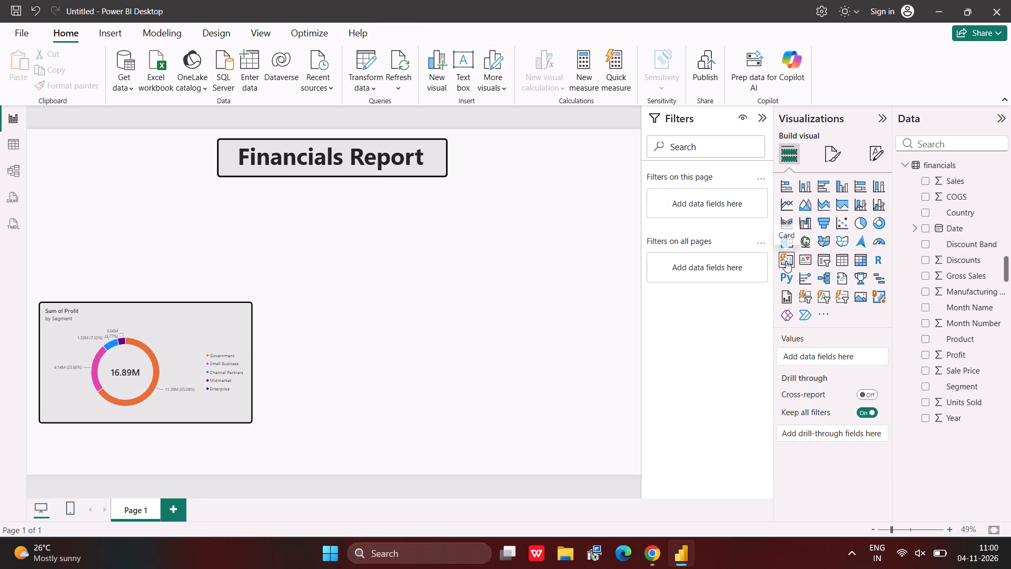
click(786, 261)
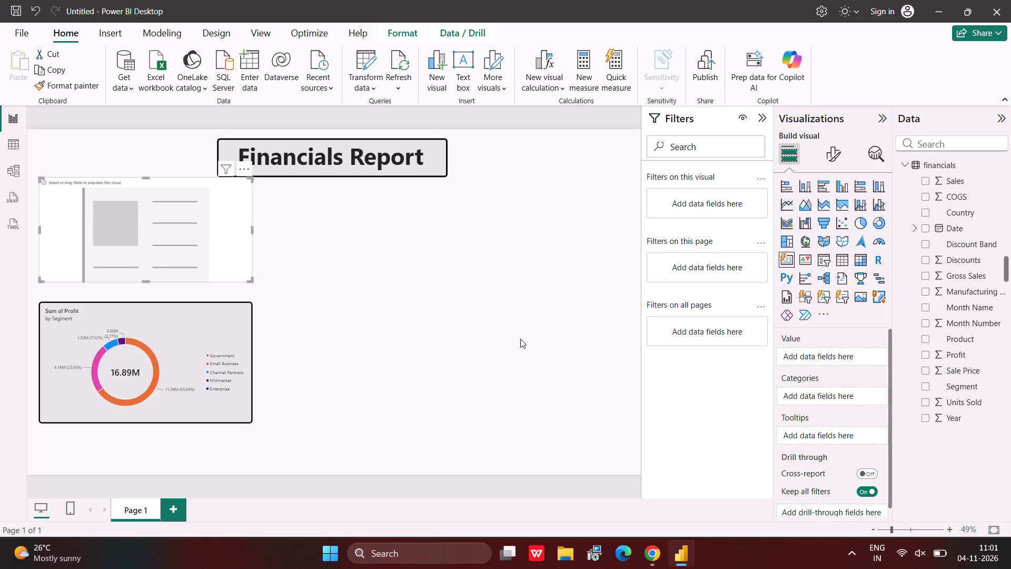
scroll(789, 417, up, 2)
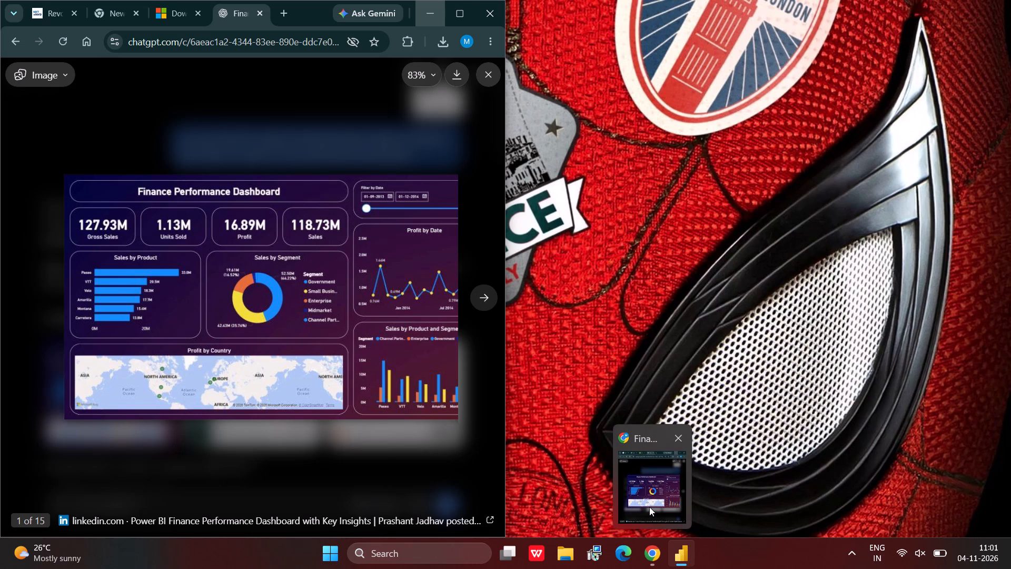
click(680, 559)
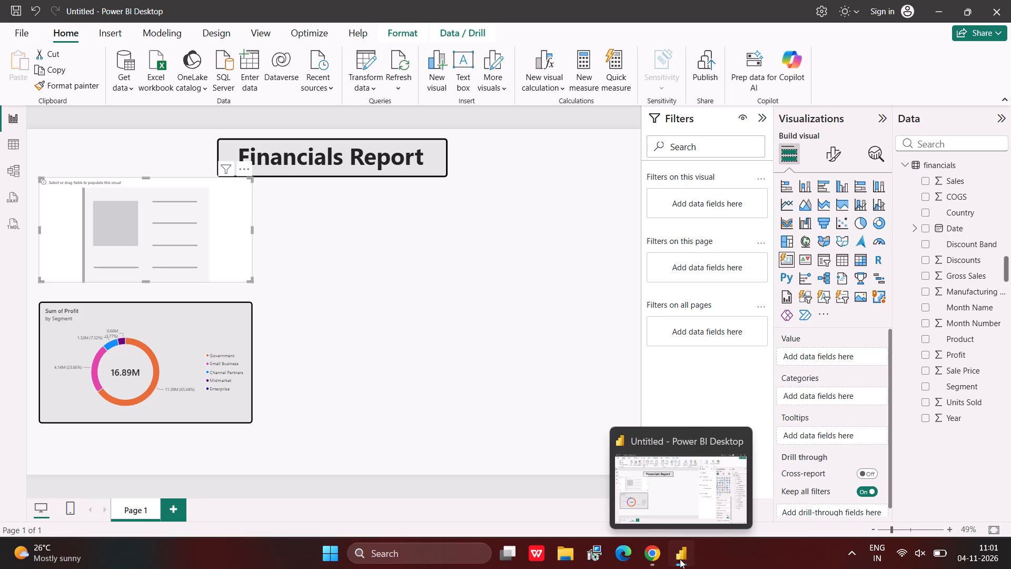
click(684, 562)
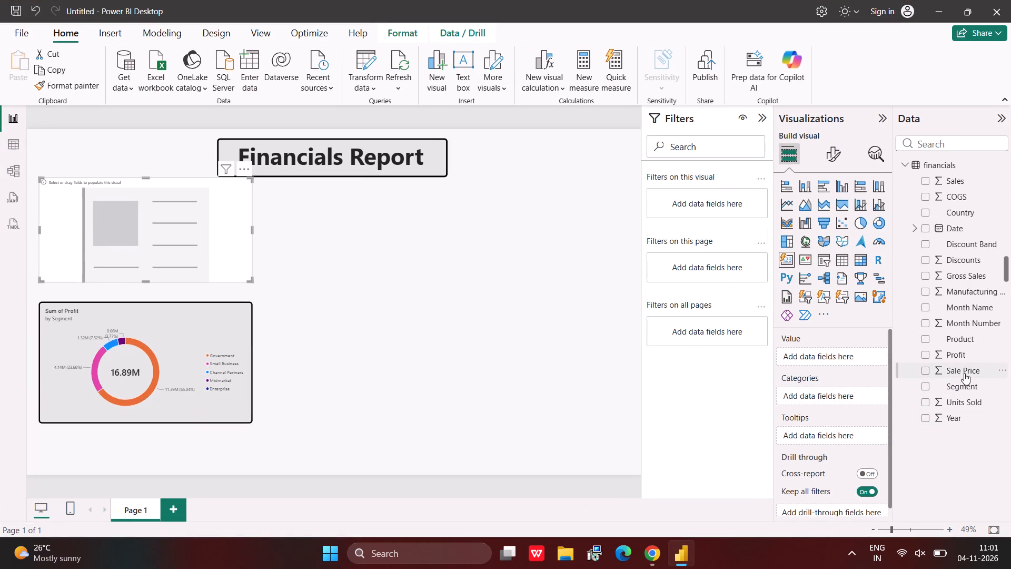
drag(964, 373, 847, 362)
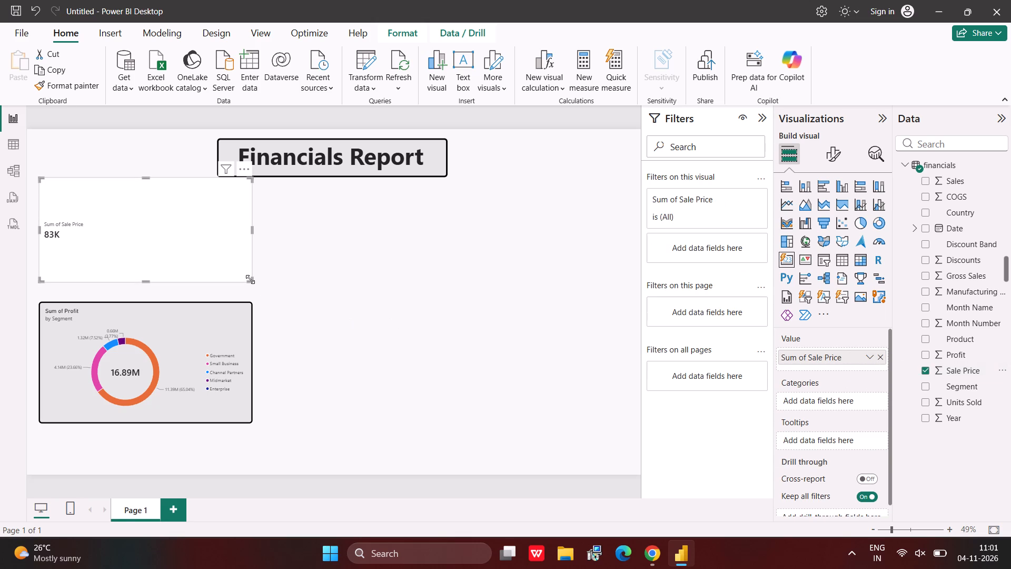
Shrink the Sale Price card to a small square and place it just below and right of the Financials Report title.
drag(250, 279, 87, 234)
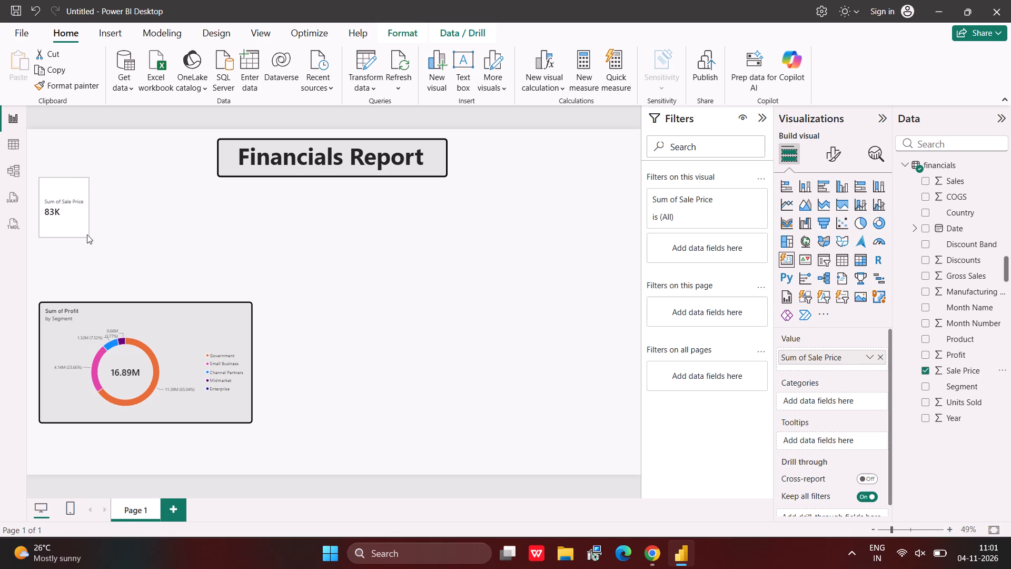
drag(87, 234, 96, 234)
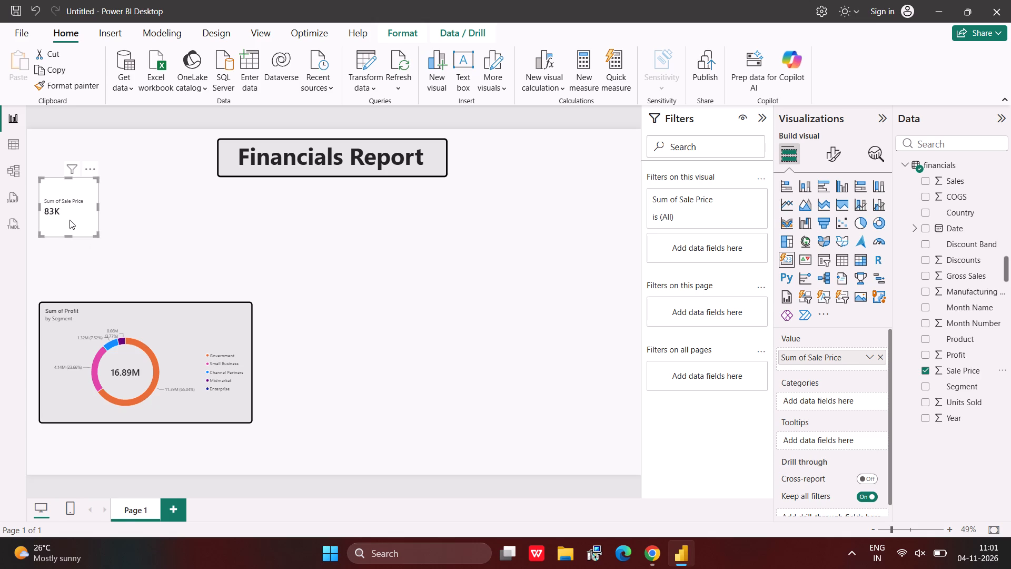
drag(70, 219, 543, 230)
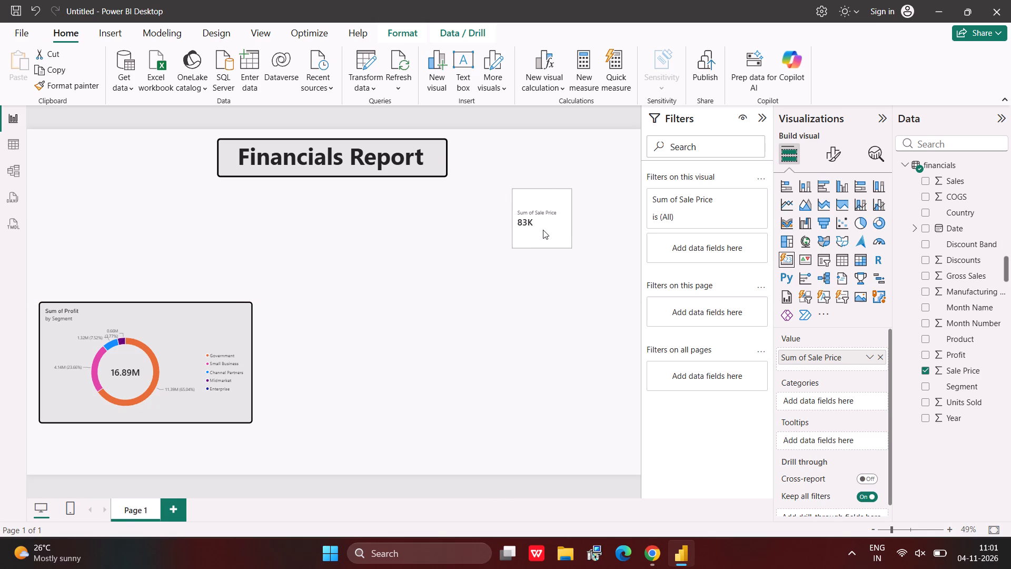
drag(543, 230, 546, 230)
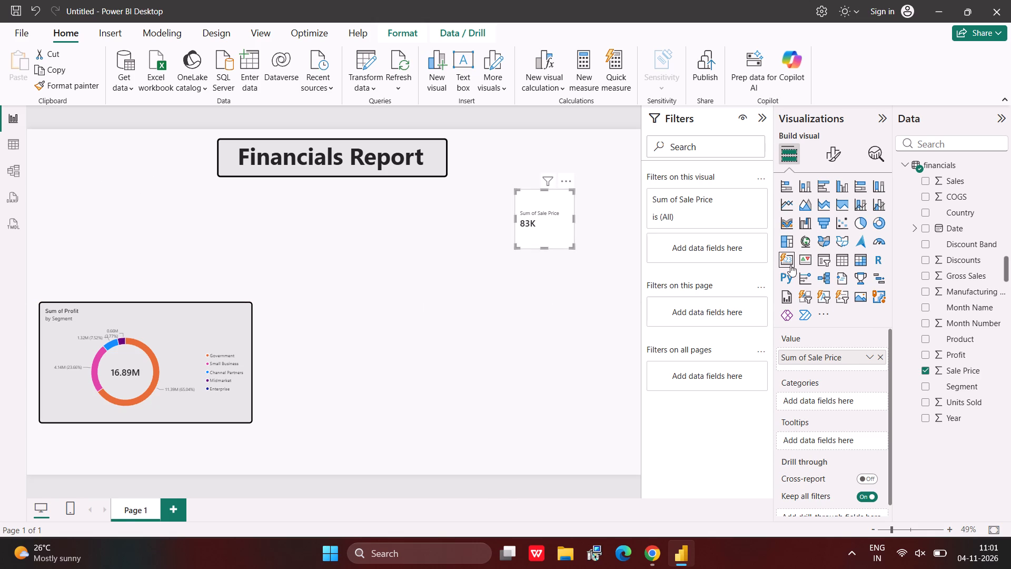
click(790, 262)
drag(559, 225, 494, 227)
click(494, 227)
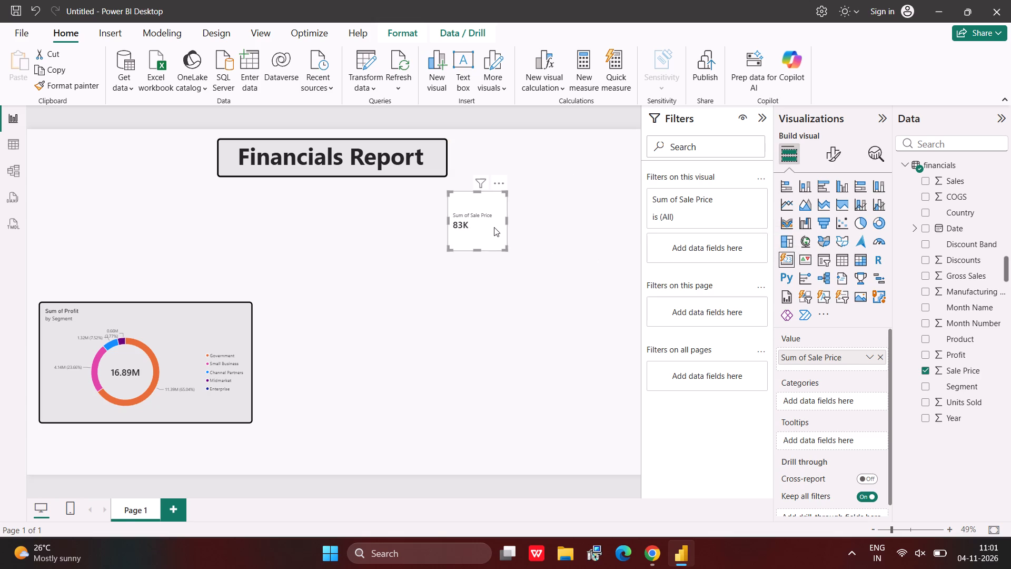
Add a second card, shrink it to a small box, and place it beneath the title, left of the Sale Price card.
click(570, 350)
click(786, 256)
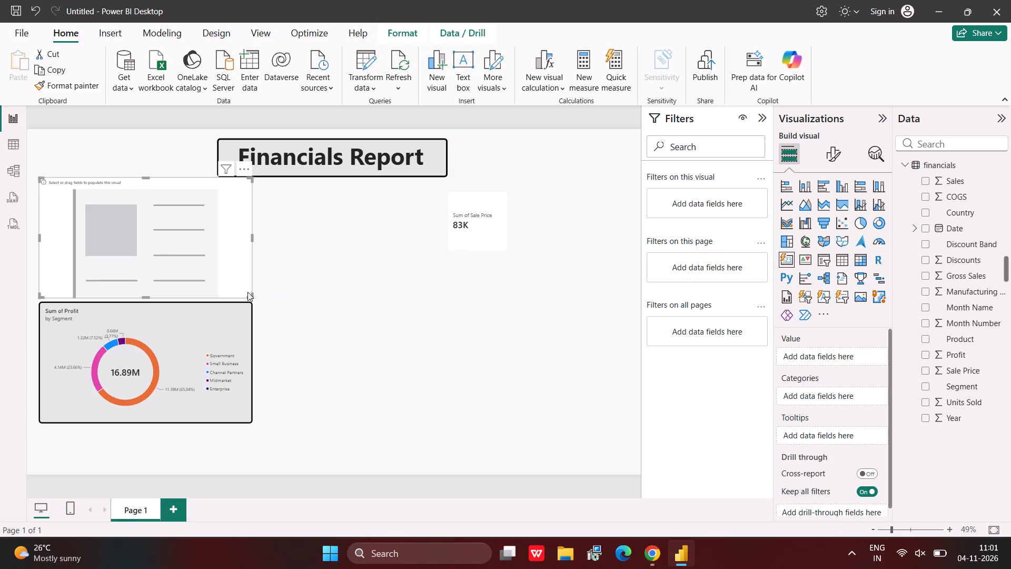
click(247, 292)
drag(250, 295, 196, 267)
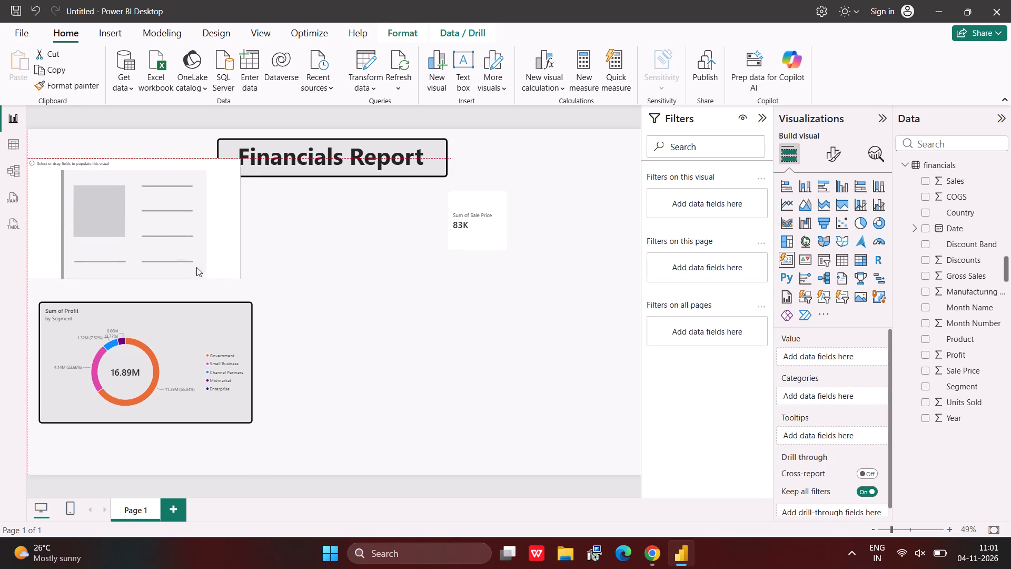
drag(196, 267, 216, 278)
drag(216, 278, 239, 284)
click(239, 284)
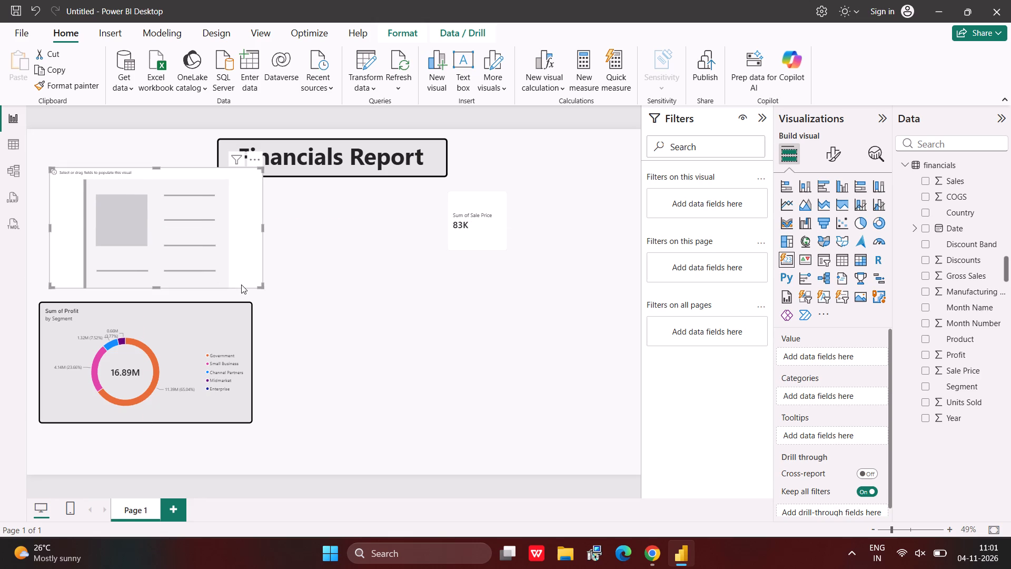
drag(260, 285, 136, 225)
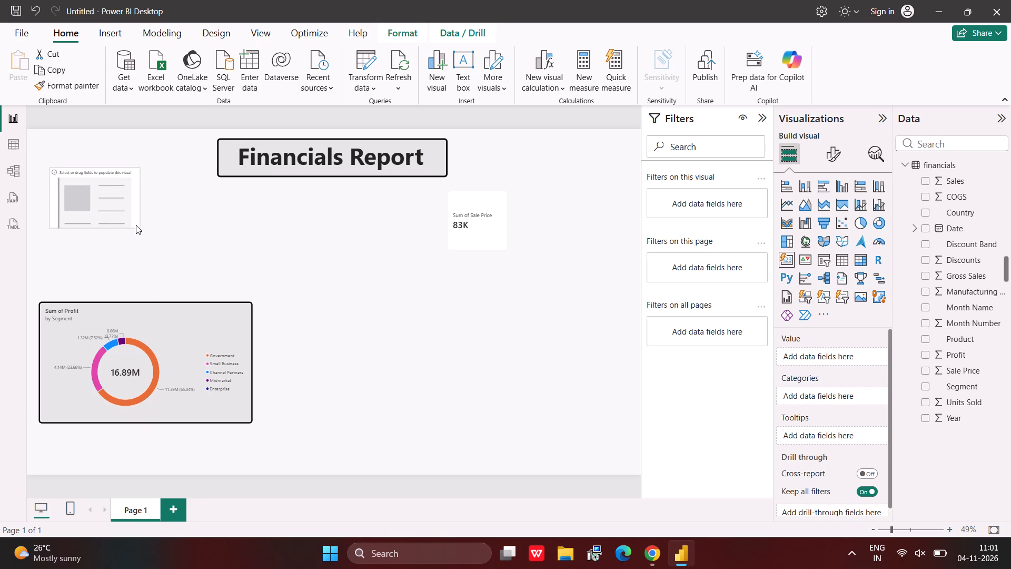
drag(136, 225, 122, 231)
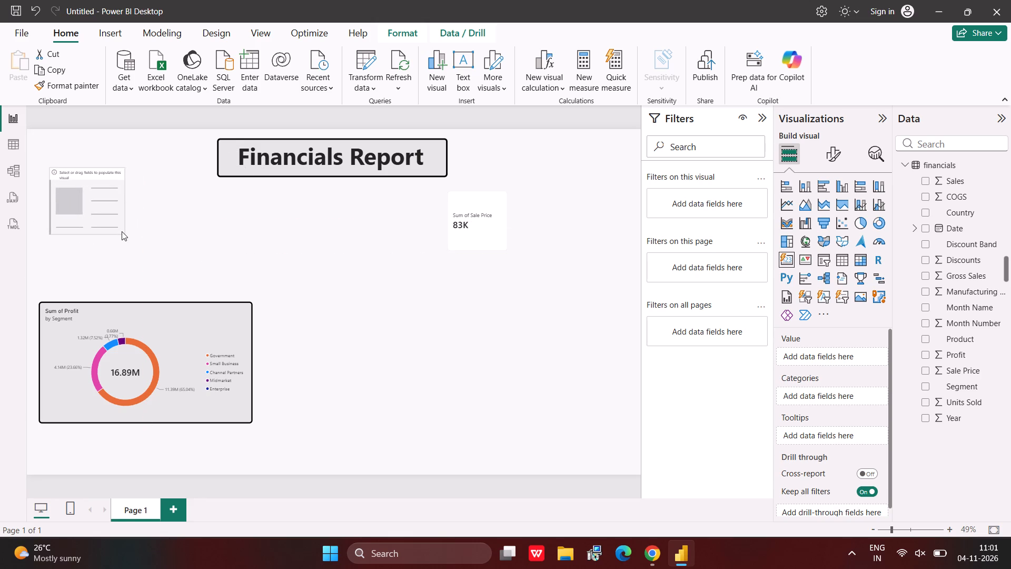
drag(122, 231, 112, 221)
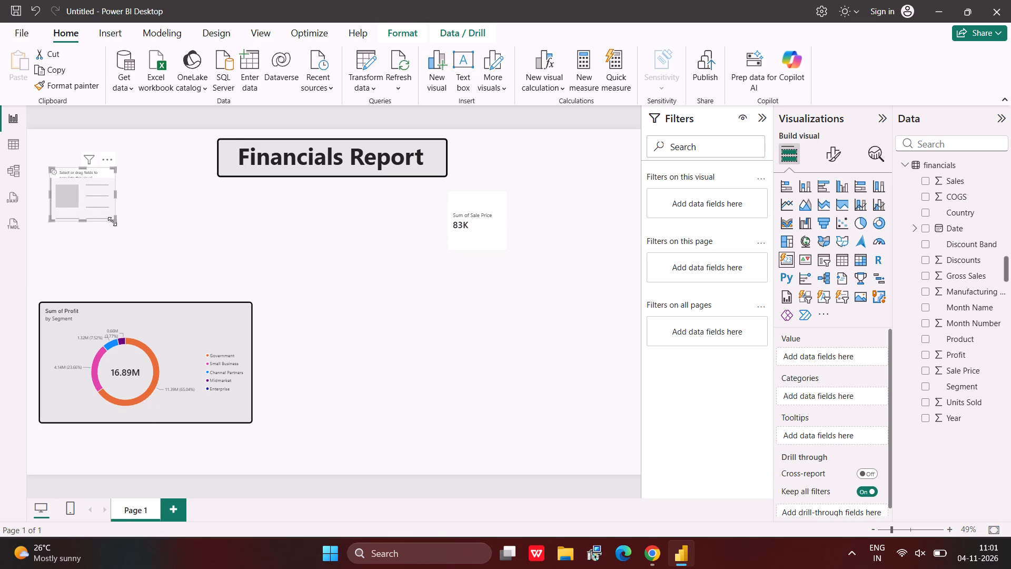
drag(81, 193, 301, 219)
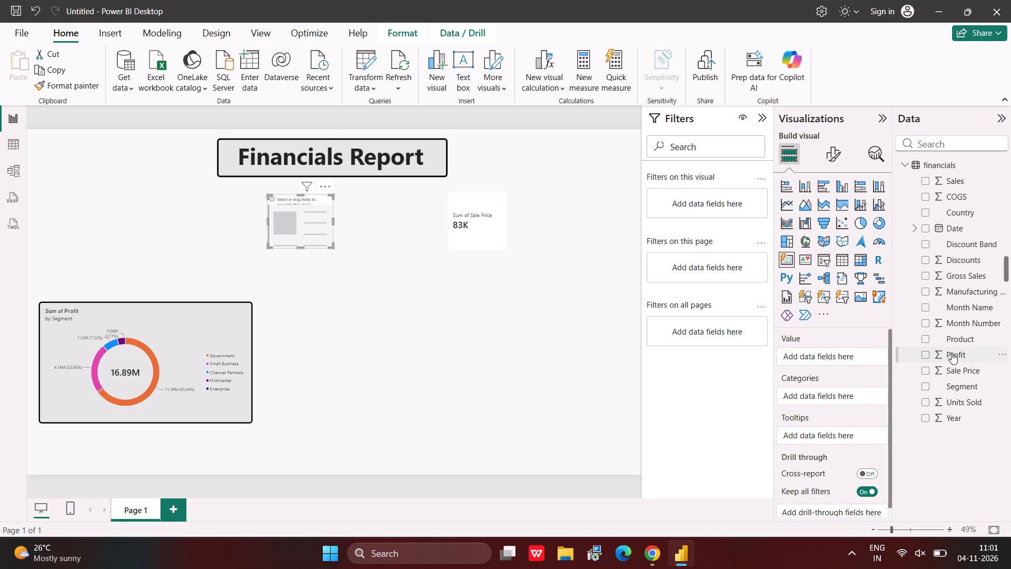
Assign the Profit field as the value of the new empty card.
drag(951, 352, 842, 357)
drag(842, 357, 841, 356)
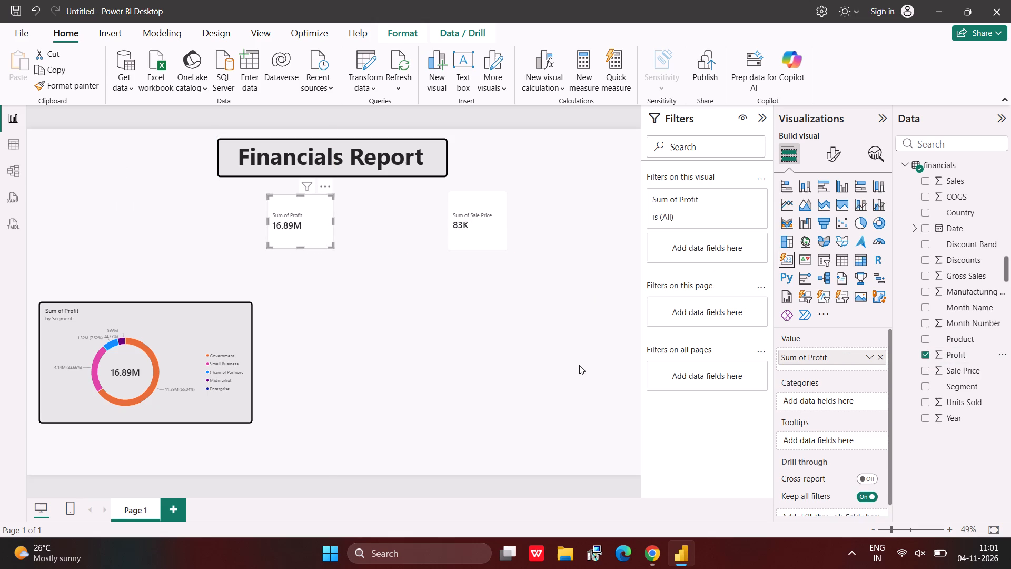
Check the example dashboard's KPI cards in the browser, and add a third card to the report, shrunk to a small box above the donut.
click(641, 504)
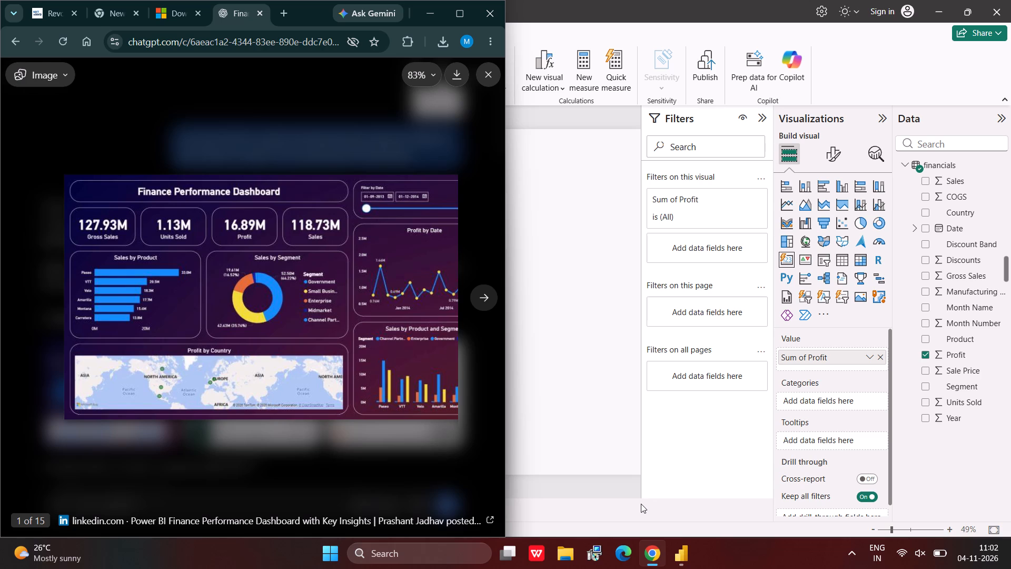
click(682, 553)
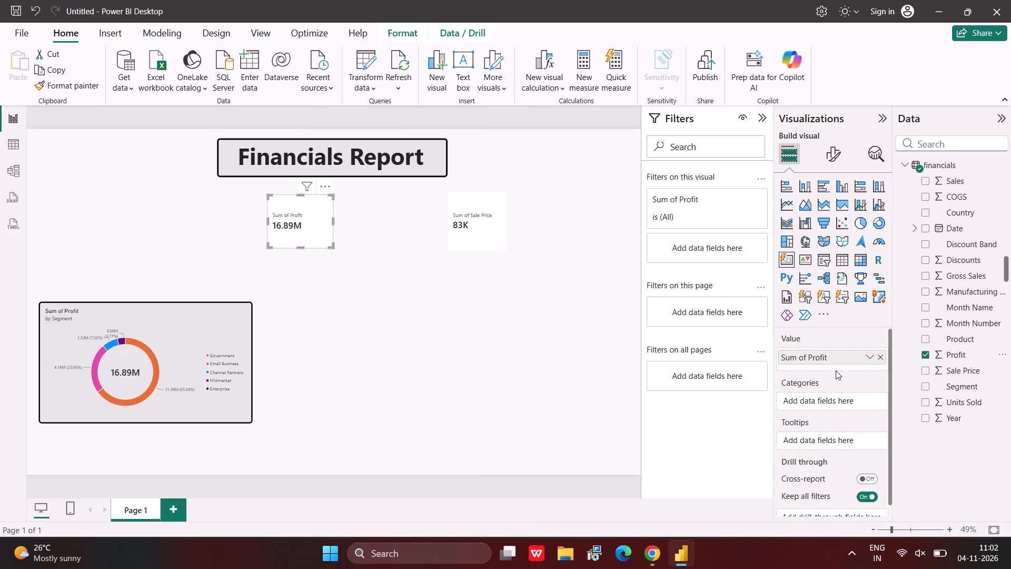
click(787, 261)
click(407, 407)
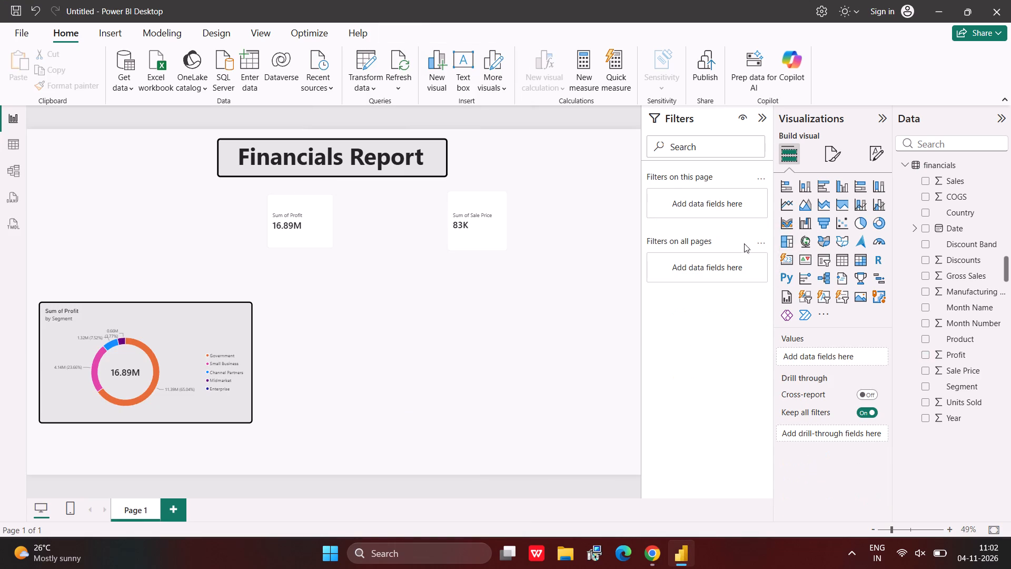
click(791, 260)
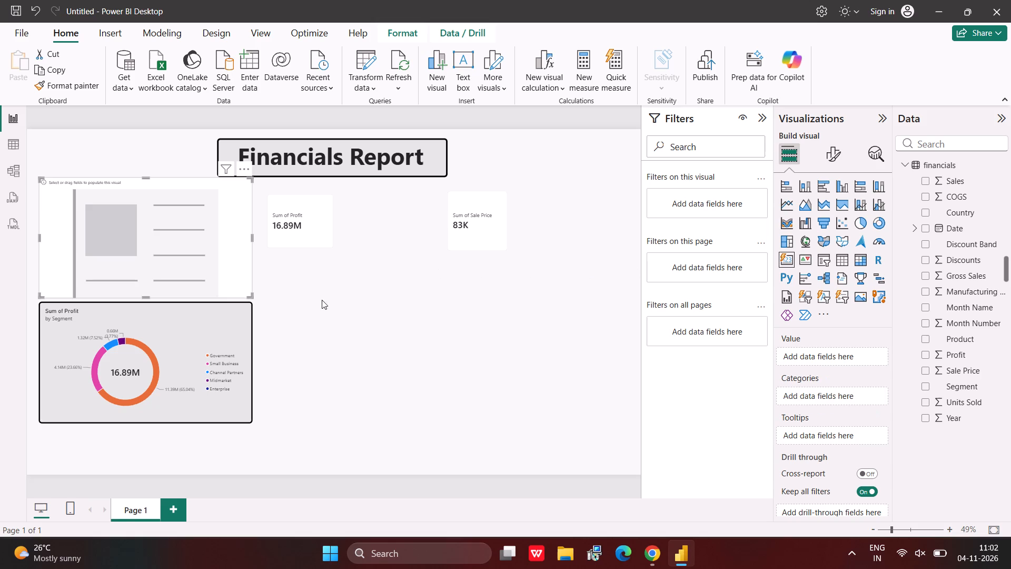
drag(252, 297, 191, 261)
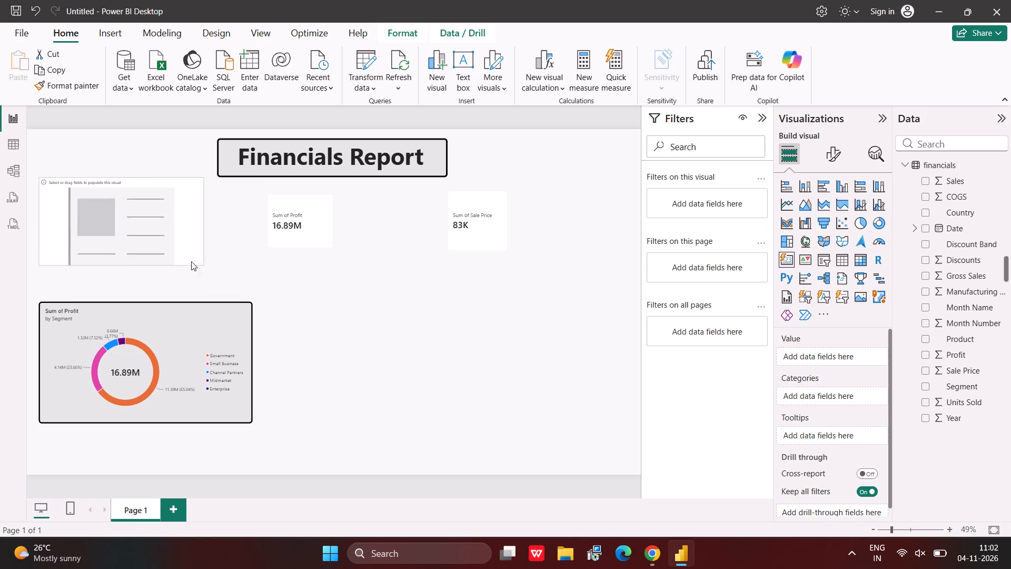
drag(191, 261, 123, 243)
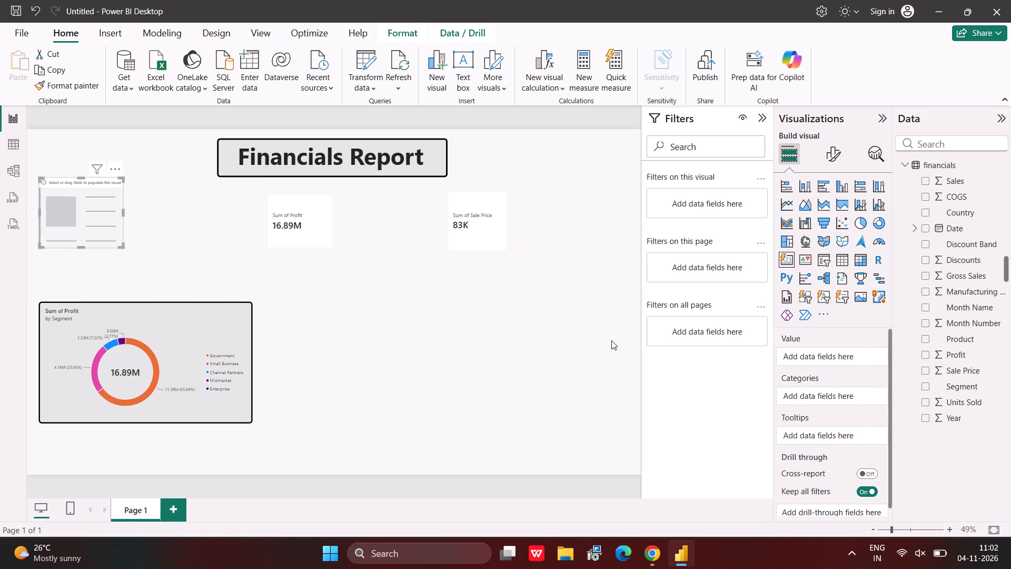
Assign the Gross Sales field as the value of the new empty card above the donut chart.
click(968, 269)
drag(968, 269, 822, 365)
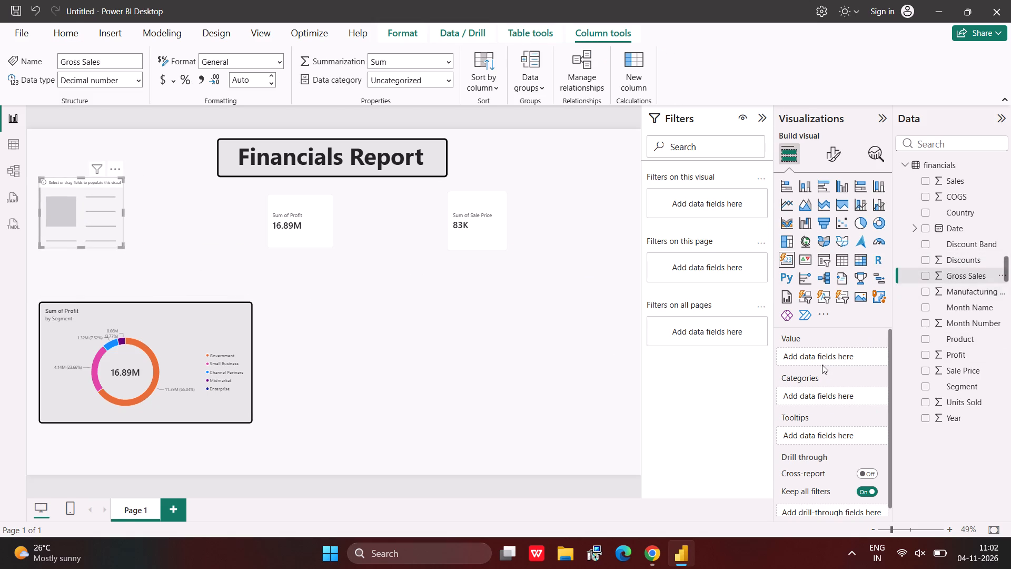
drag(822, 365, 828, 348)
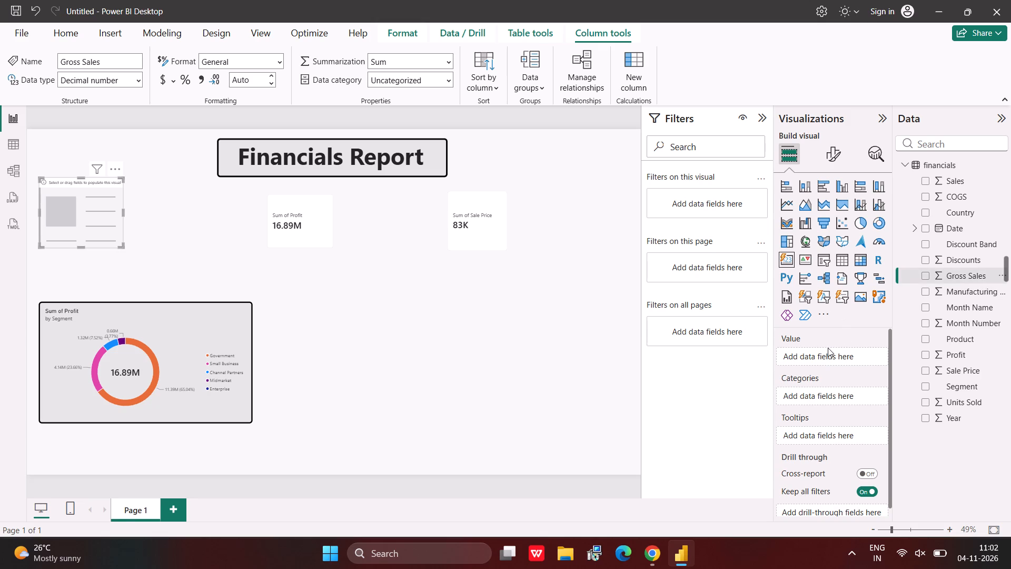
click(828, 348)
click(925, 277)
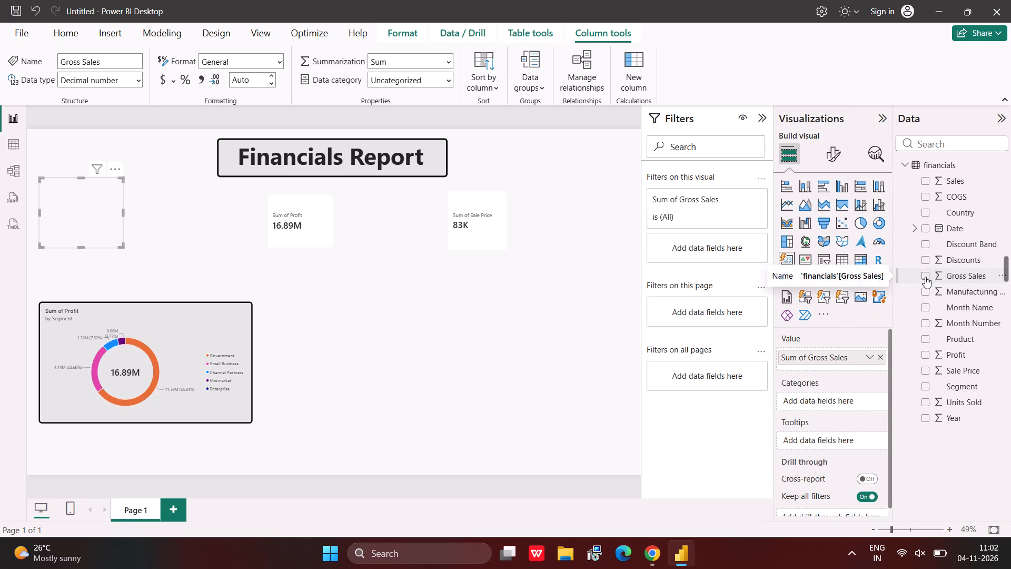
click(395, 319)
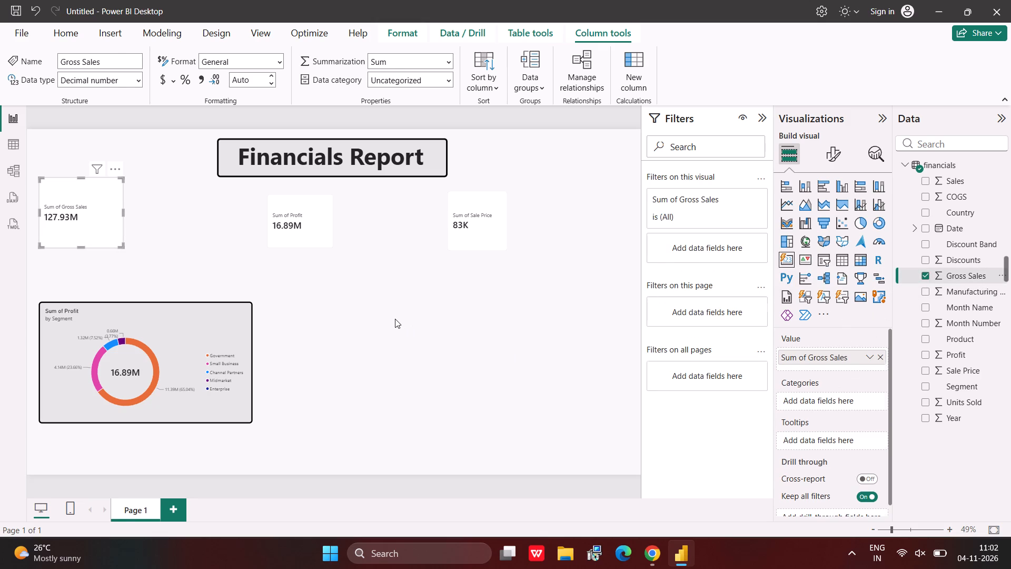
Add a fourth card in the empty area below the Sale Price card, with Units Sold as its value.
click(786, 265)
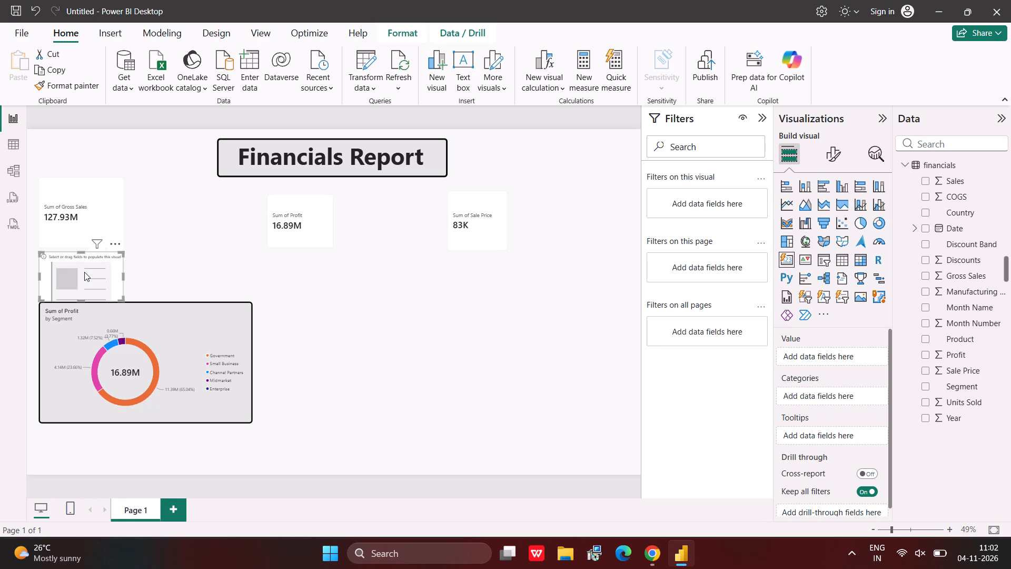
drag(83, 272, 425, 297)
click(425, 297)
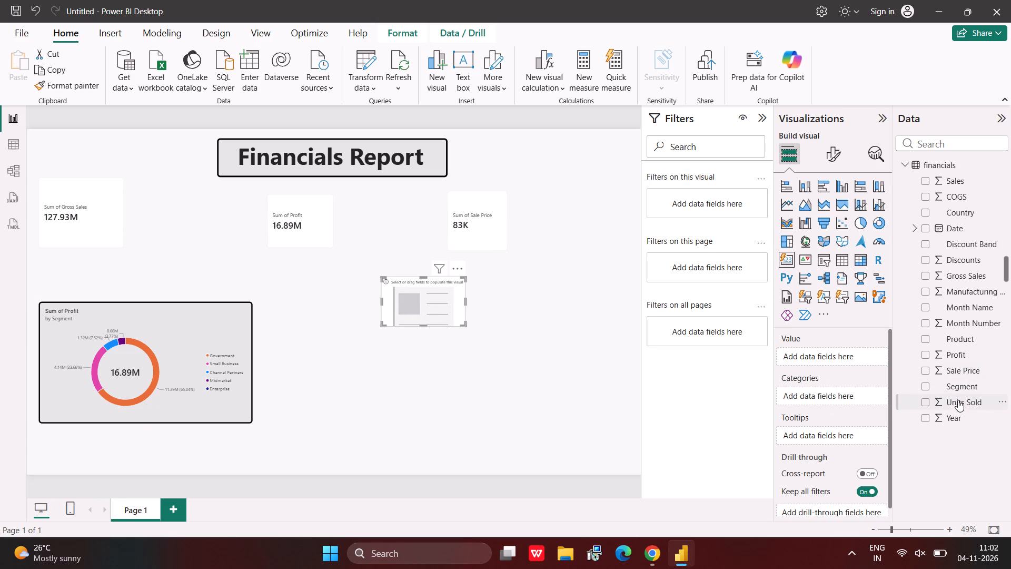
drag(957, 400, 845, 356)
click(845, 356)
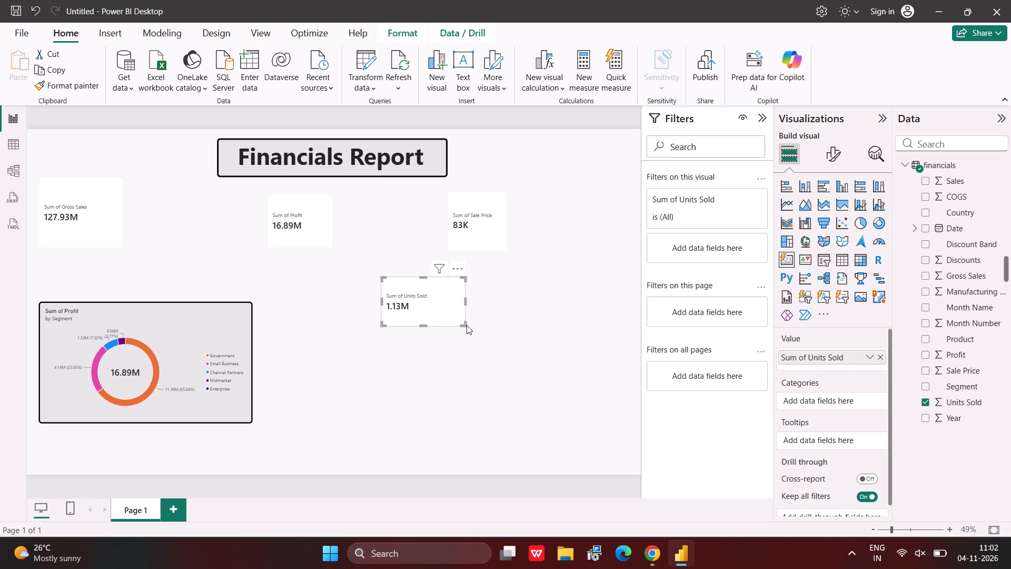
Resize the Units Sold card to a near-square box and place it to the right of the Sale Price card.
drag(463, 325, 453, 340)
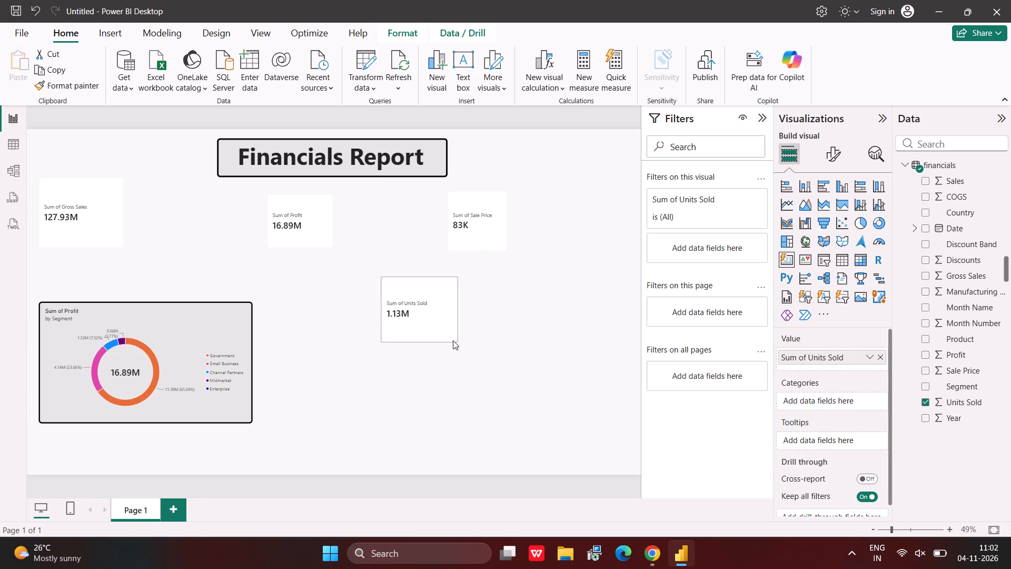
drag(453, 340, 440, 330)
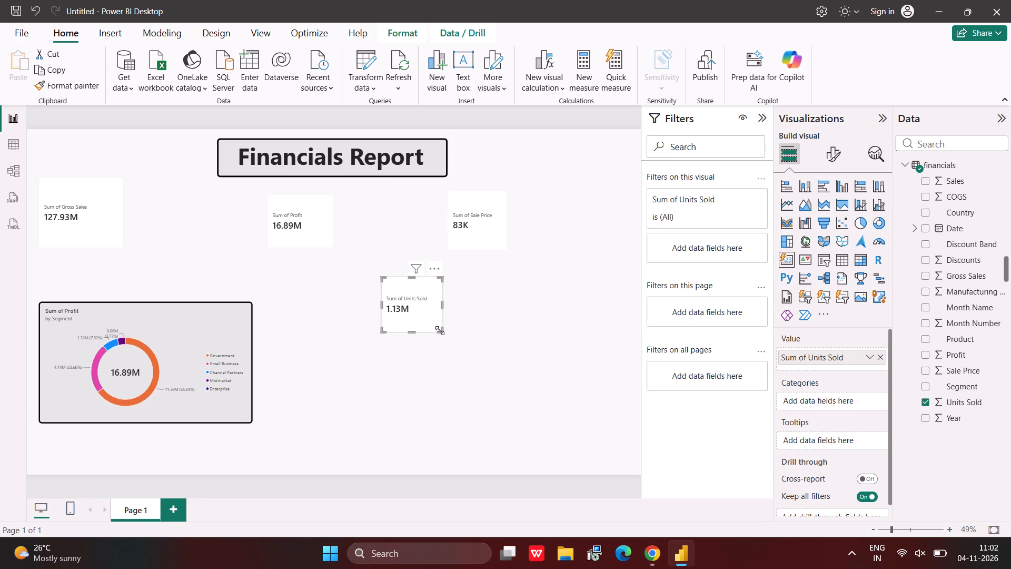
drag(422, 313, 571, 226)
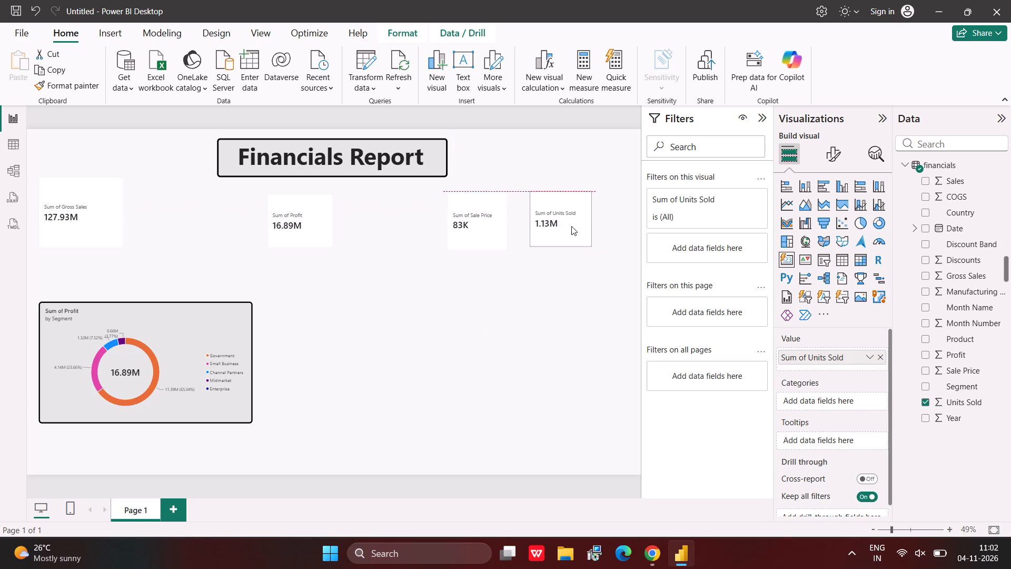
drag(571, 226, 589, 234)
Move the Gross Sales card slightly down and right into the card row, and shrink it slightly.
drag(100, 225, 120, 244)
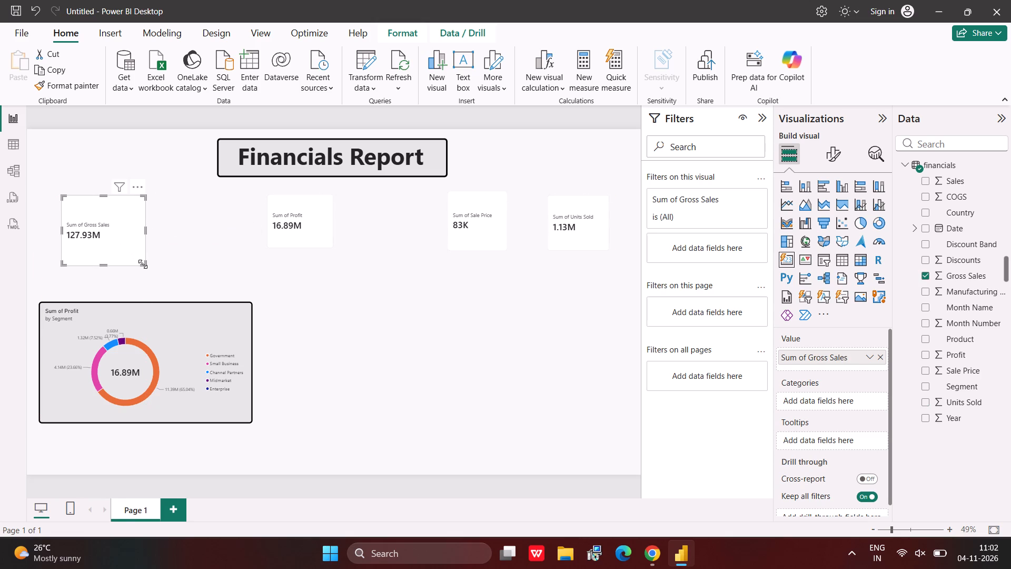
drag(143, 264, 135, 258)
Enlarge the Profit card to roughly match the Gross Sales card, and align its left edge with the title box.
click(320, 230)
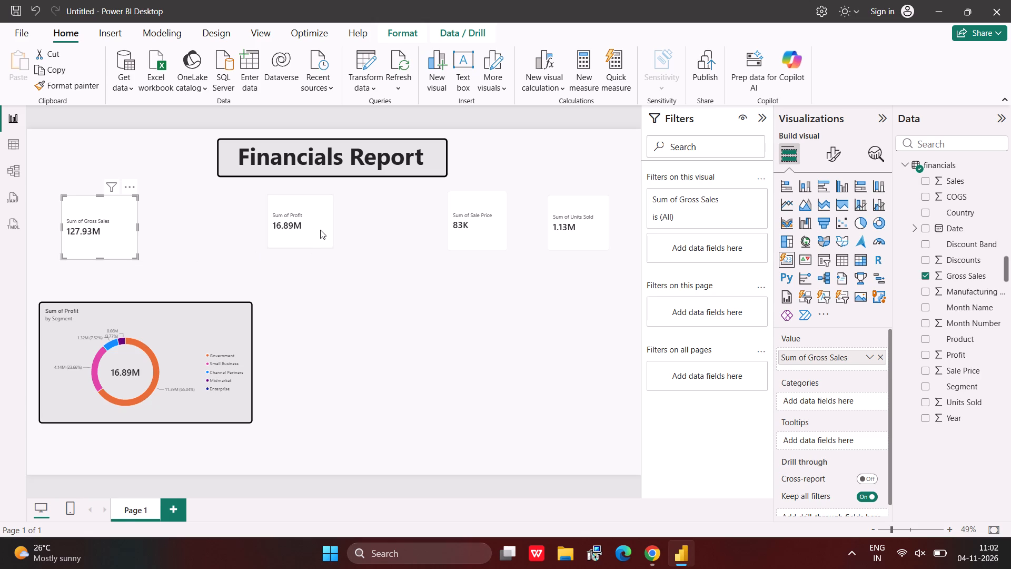
drag(299, 237, 290, 243)
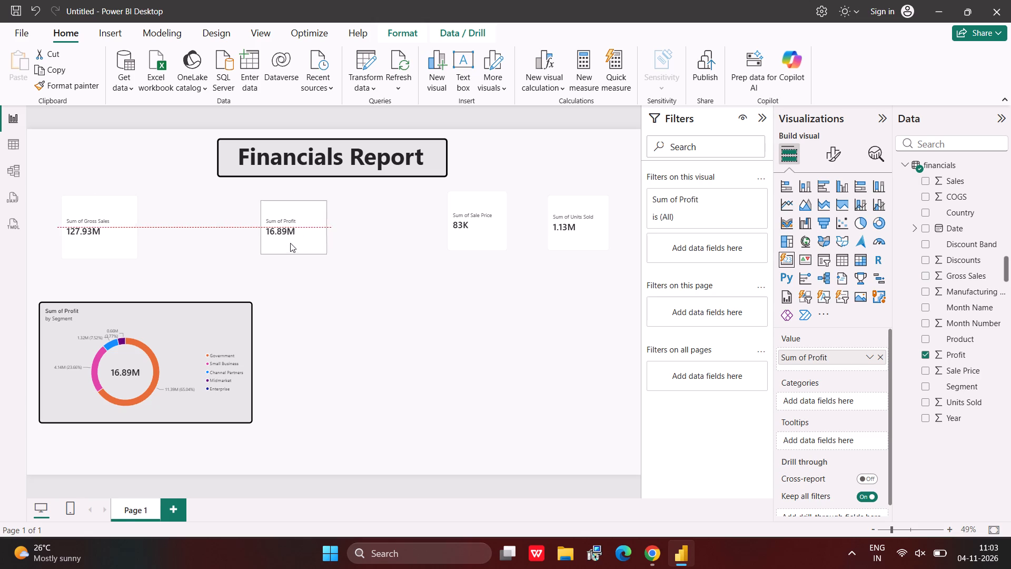
drag(290, 243, 284, 245)
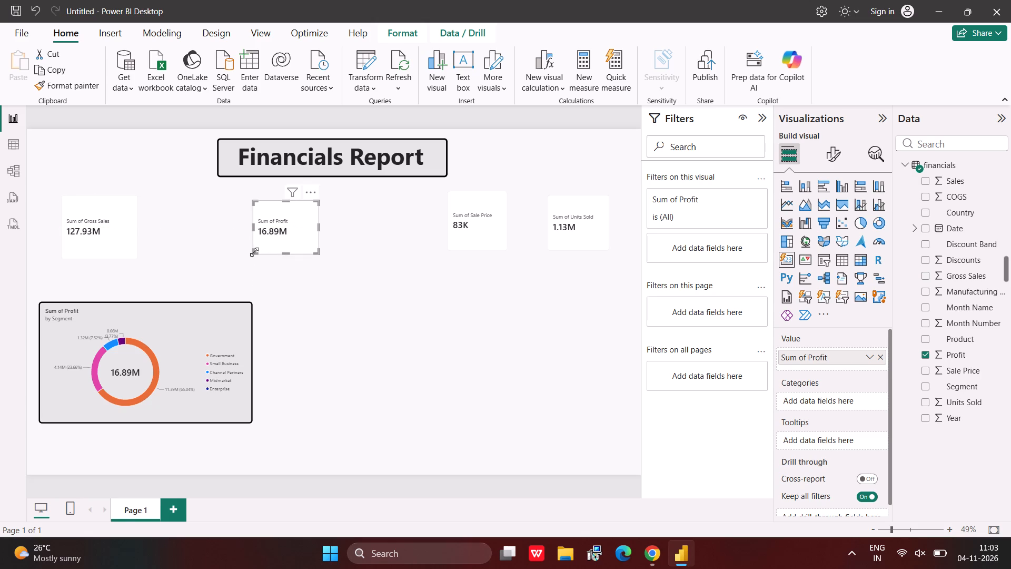
click(254, 252)
drag(253, 203, 249, 200)
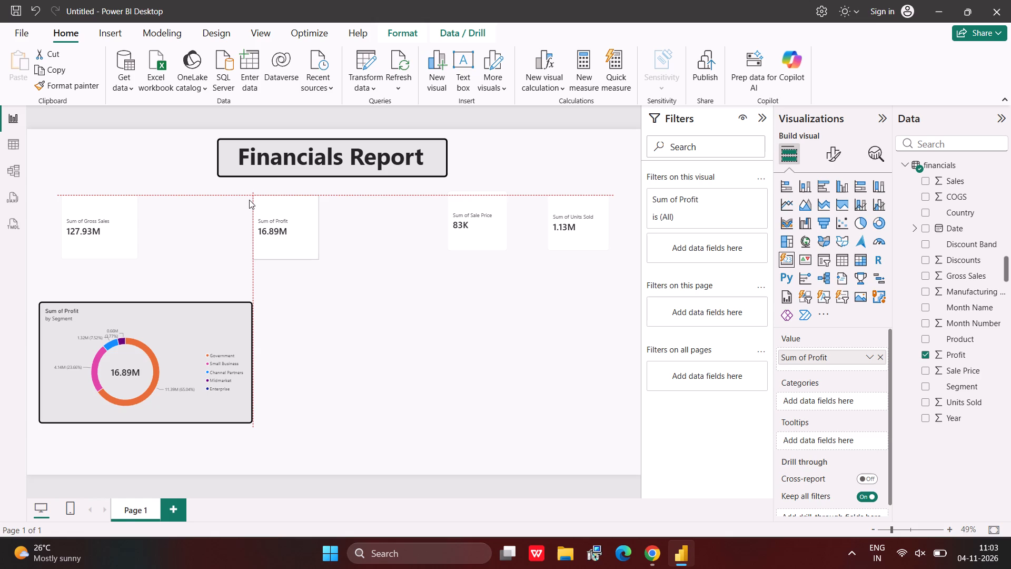
drag(249, 200, 257, 198)
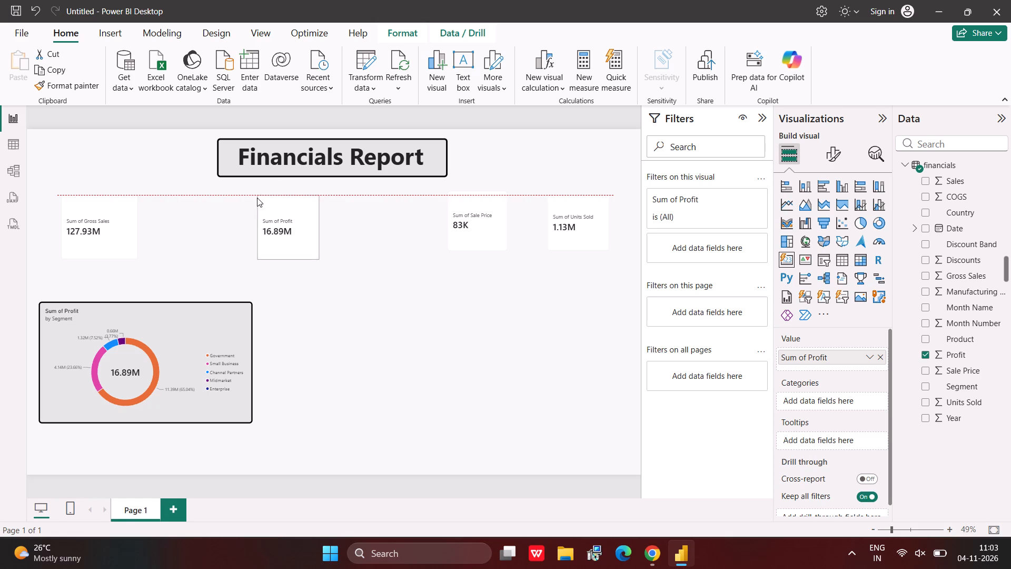
drag(257, 198, 240, 198)
drag(240, 198, 237, 198)
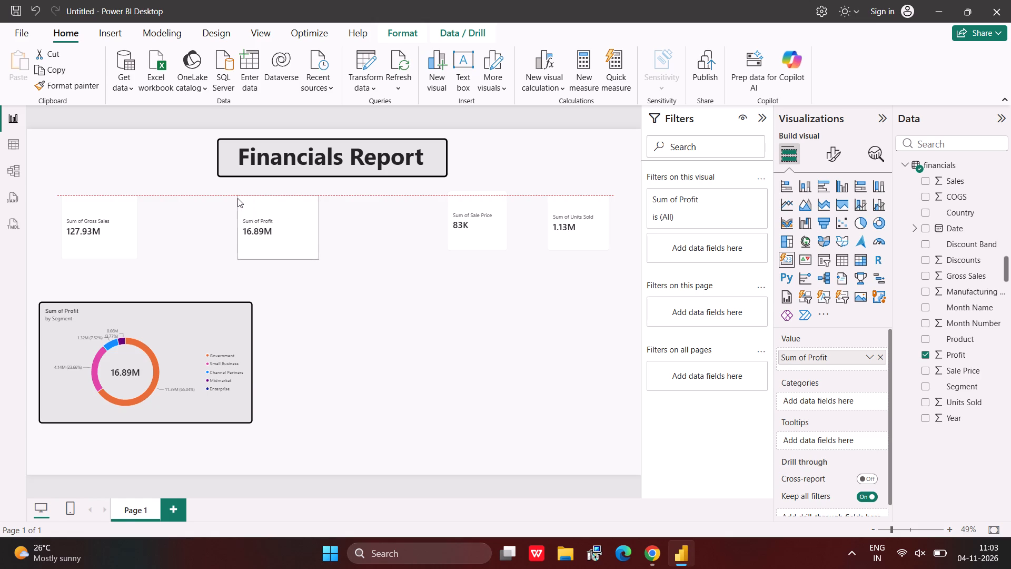
drag(237, 198, 241, 198)
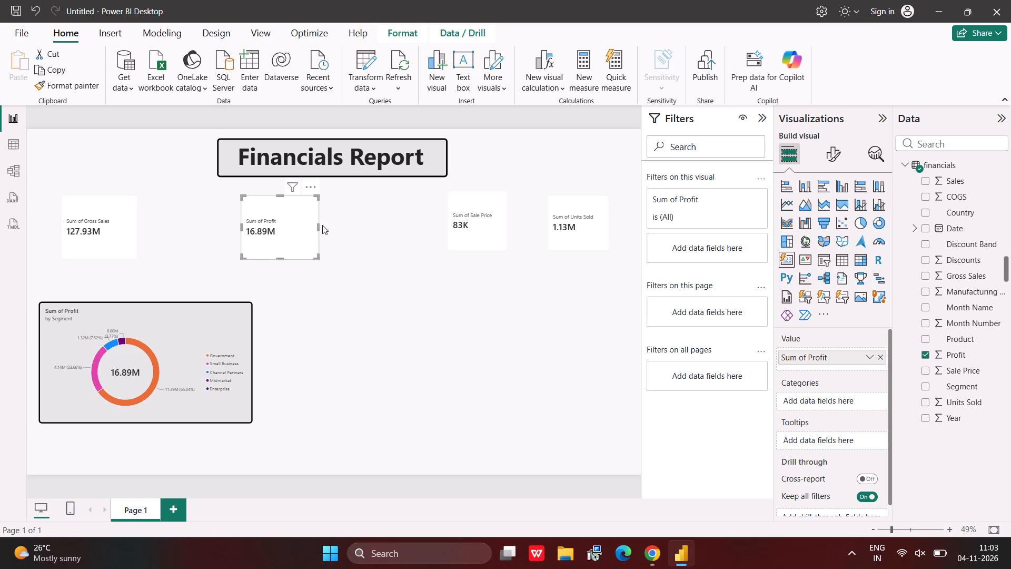
click(351, 242)
drag(284, 241, 262, 242)
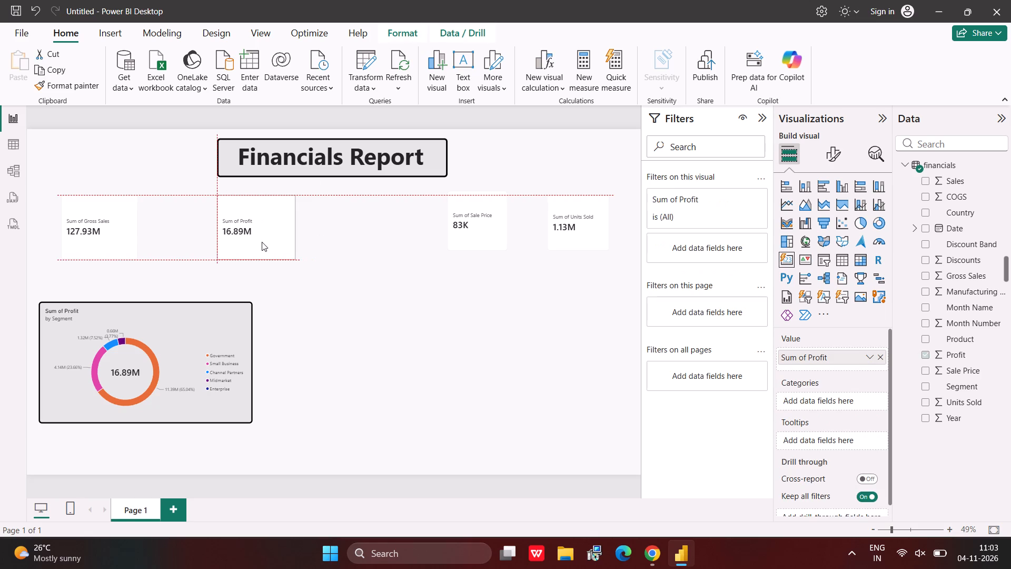
drag(262, 242, 261, 242)
click(261, 242)
Move the Sale Price card left under the title's right end, and enlarge it to match the Profit card's height and approximate width.
drag(484, 244, 422, 249)
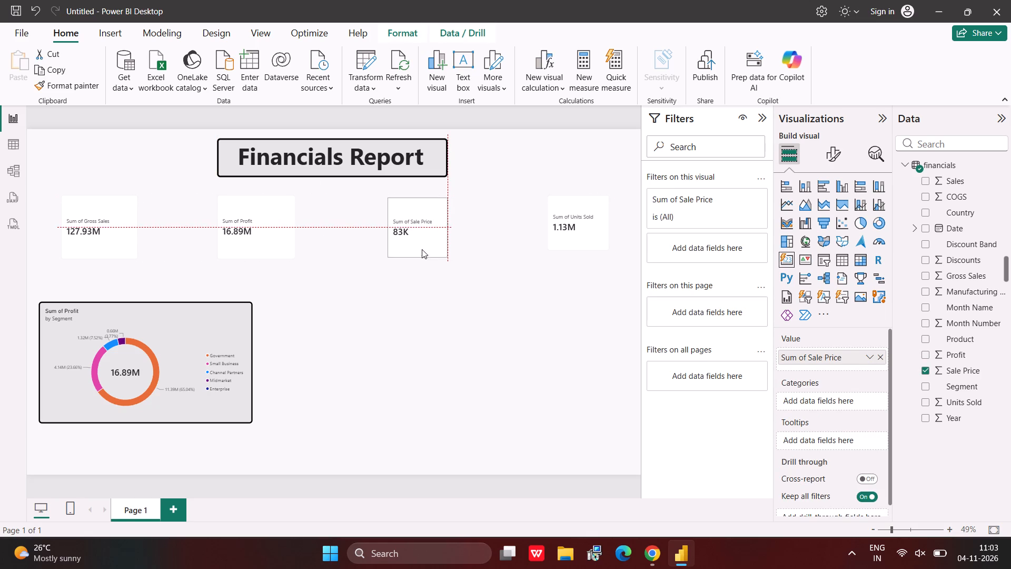
drag(422, 249, 422, 248)
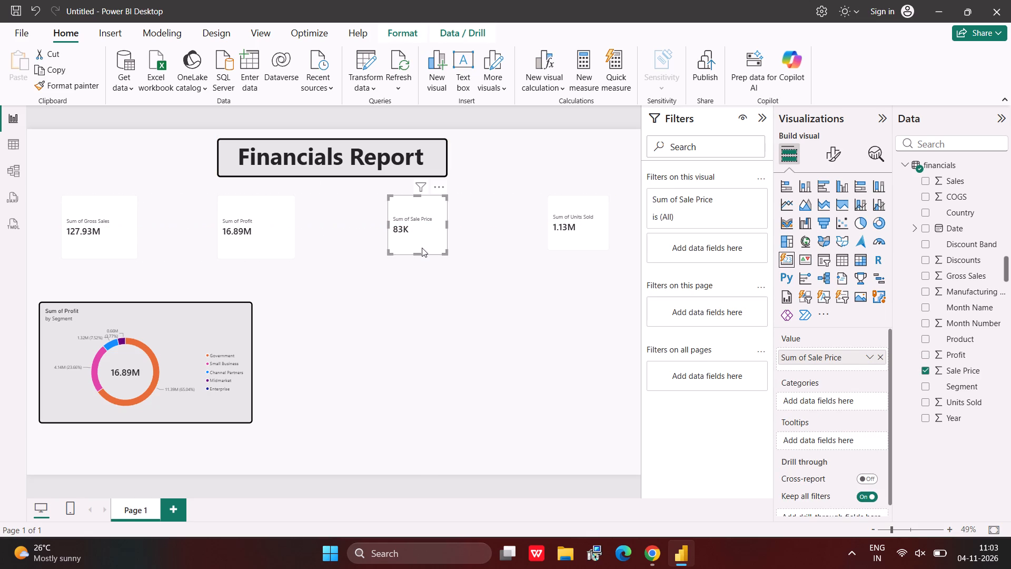
drag(390, 254, 386, 256)
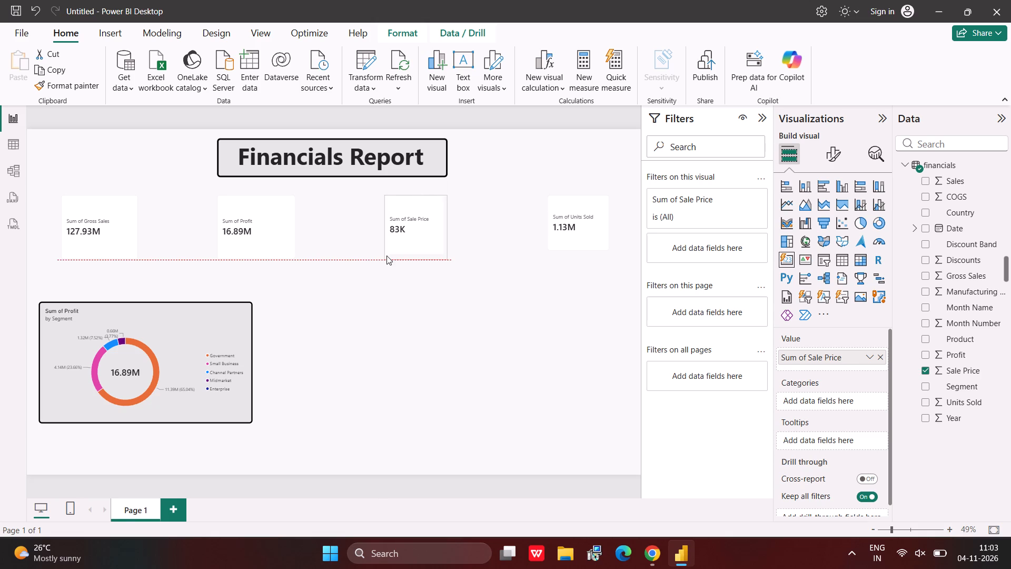
drag(386, 256, 386, 256)
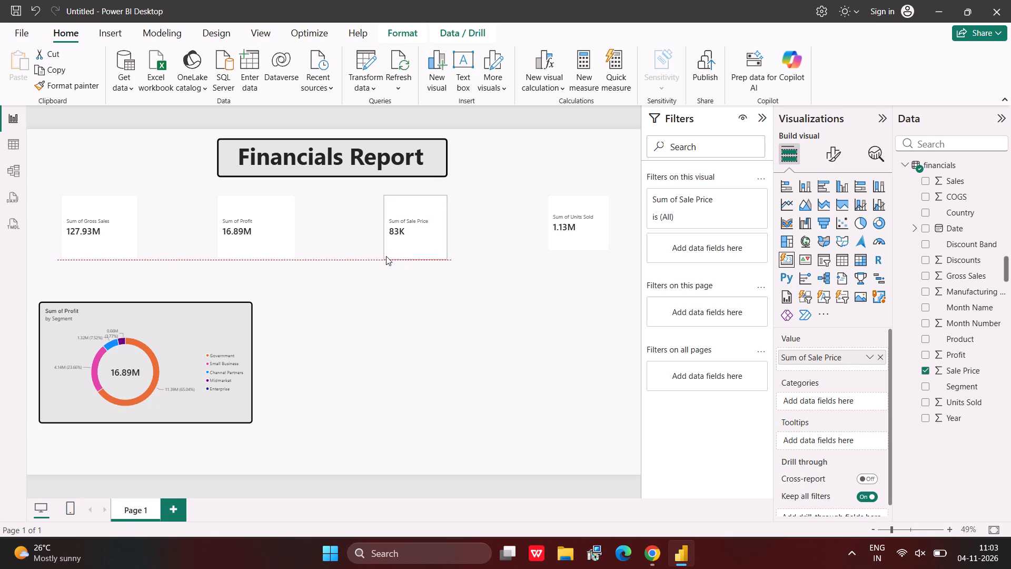
drag(386, 256, 385, 256)
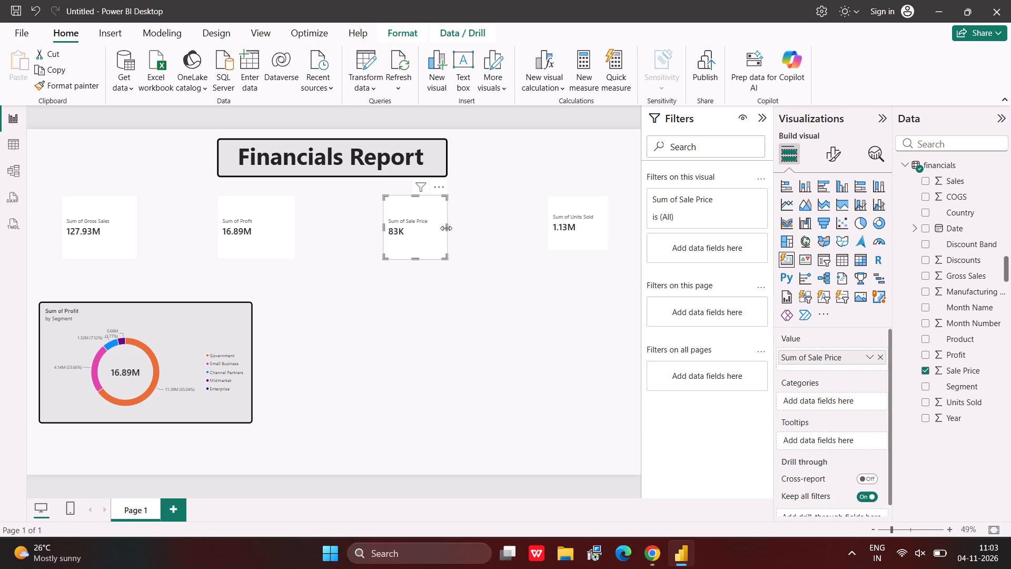
drag(446, 228, 457, 228)
drag(457, 228, 457, 228)
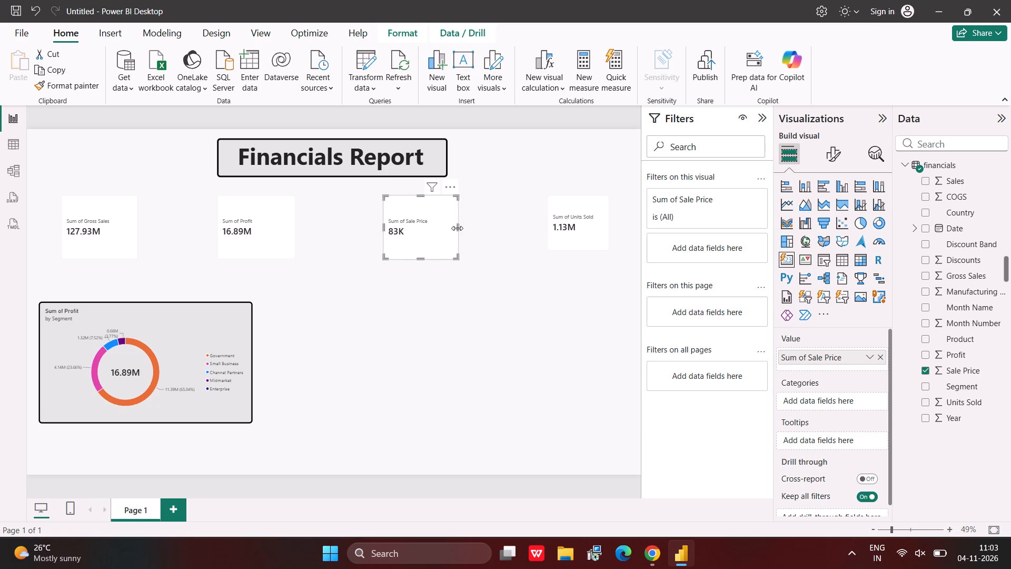
Enlarge the Units Sold card to match the Sale Price card's height and approximate width, keeping it at the end of the card row.
click(457, 228)
click(470, 228)
click(571, 231)
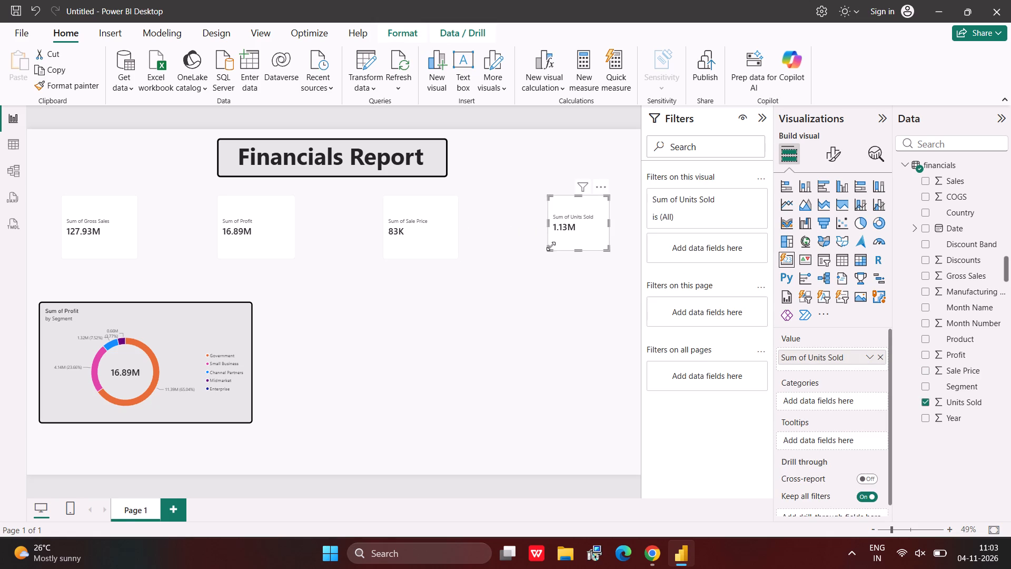
drag(548, 247, 542, 253)
click(542, 253)
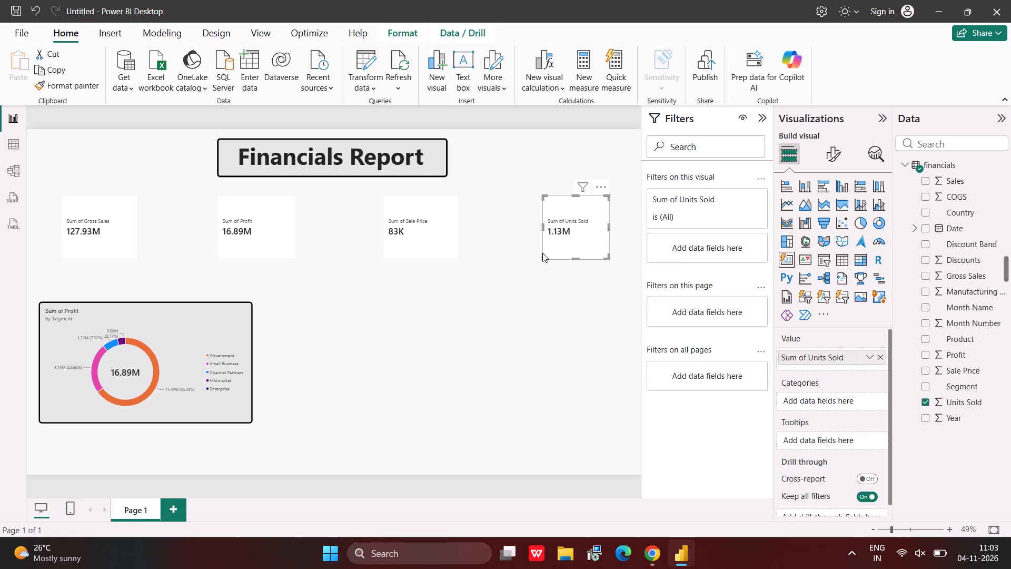
drag(542, 195, 538, 193)
click(538, 193)
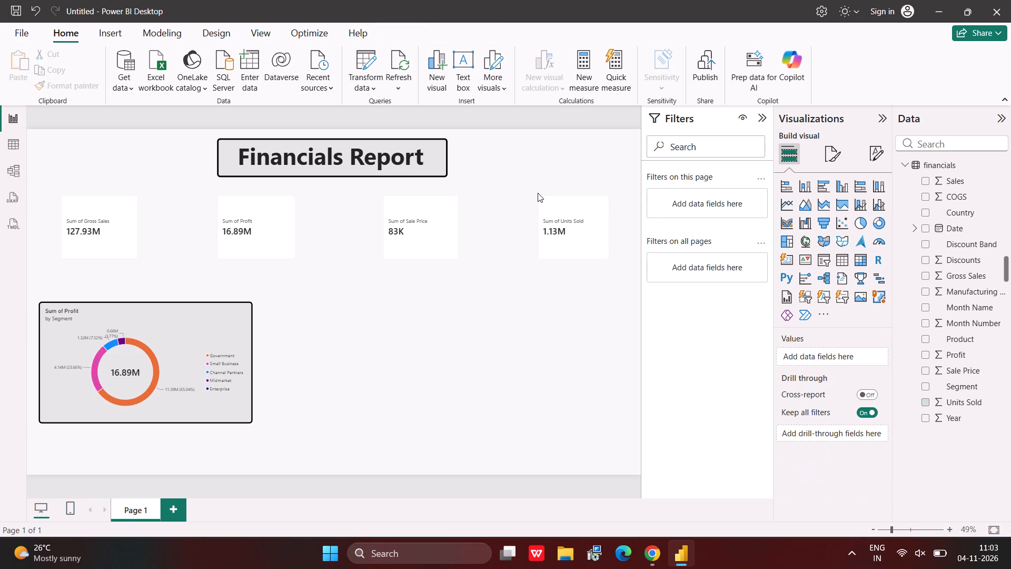
click(597, 242)
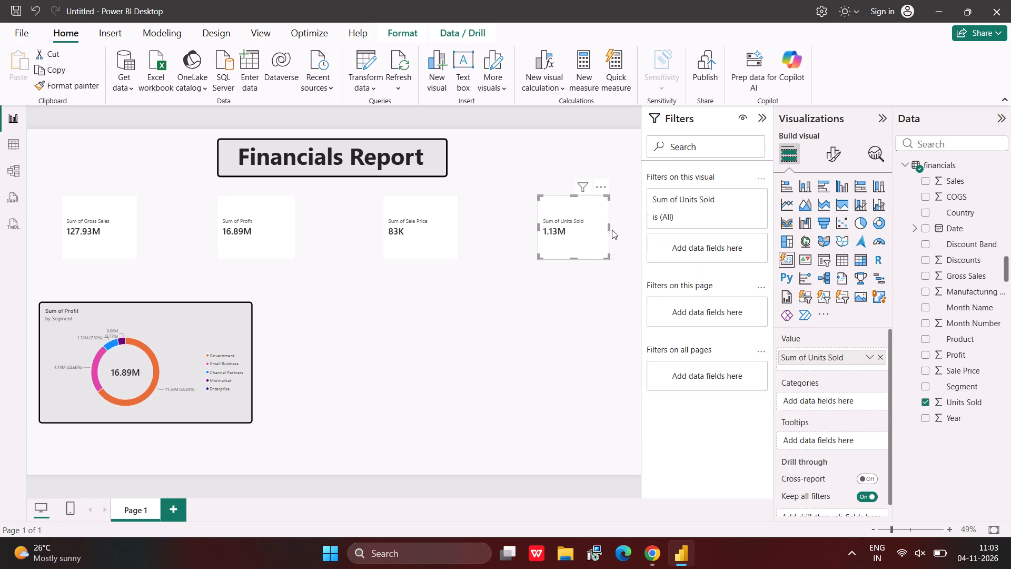
drag(609, 224, 613, 223)
drag(613, 223, 615, 223)
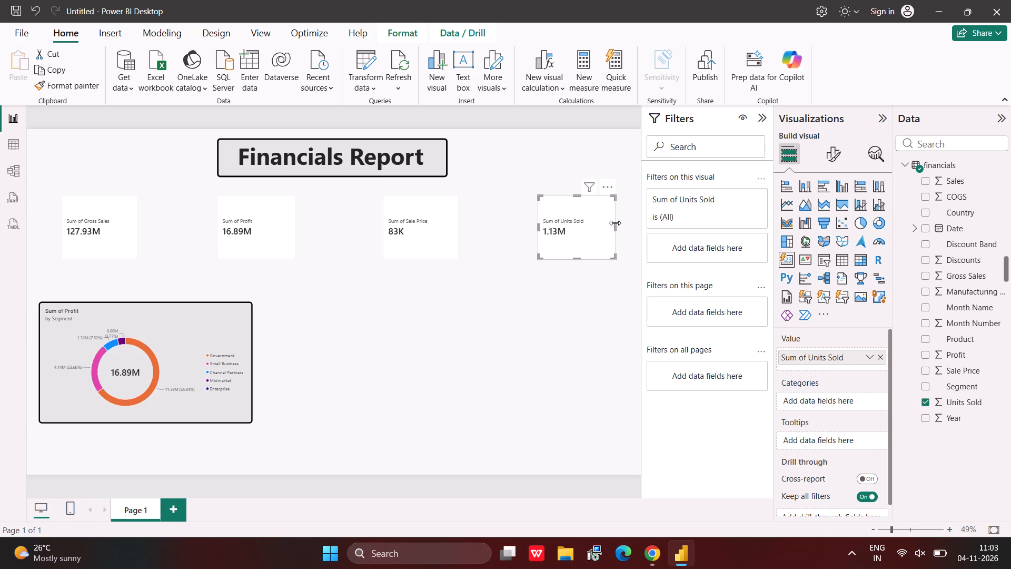
Widen the Sale Price card slightly to match the width of the Profit and Units Sold cards.
click(445, 229)
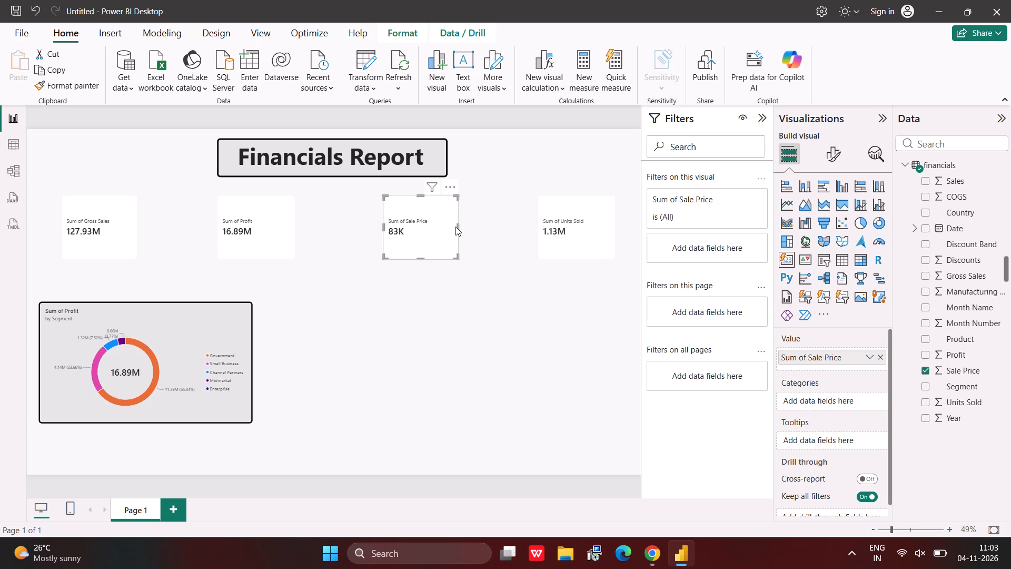
click(459, 225)
click(256, 230)
click(345, 336)
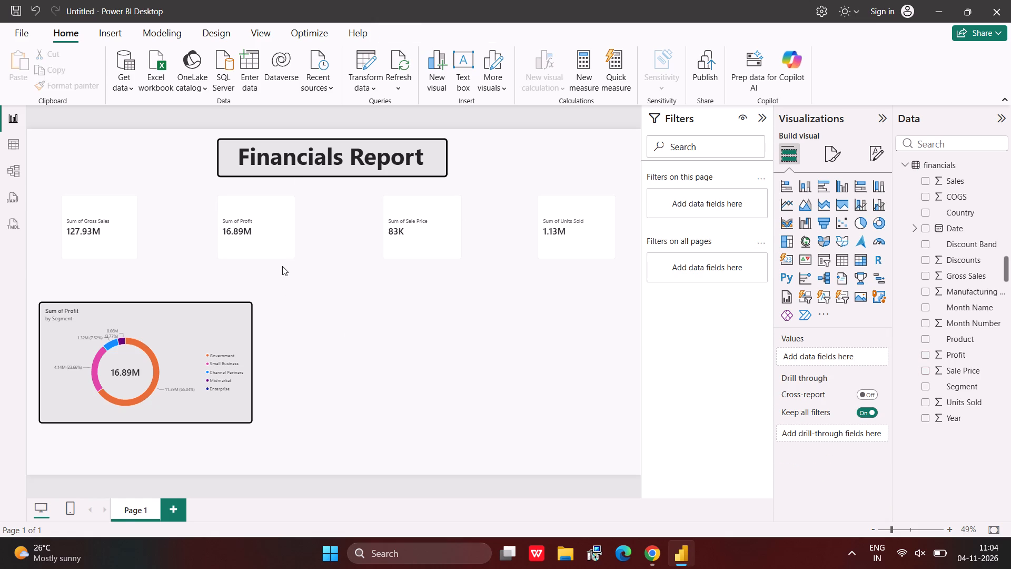
click(116, 237)
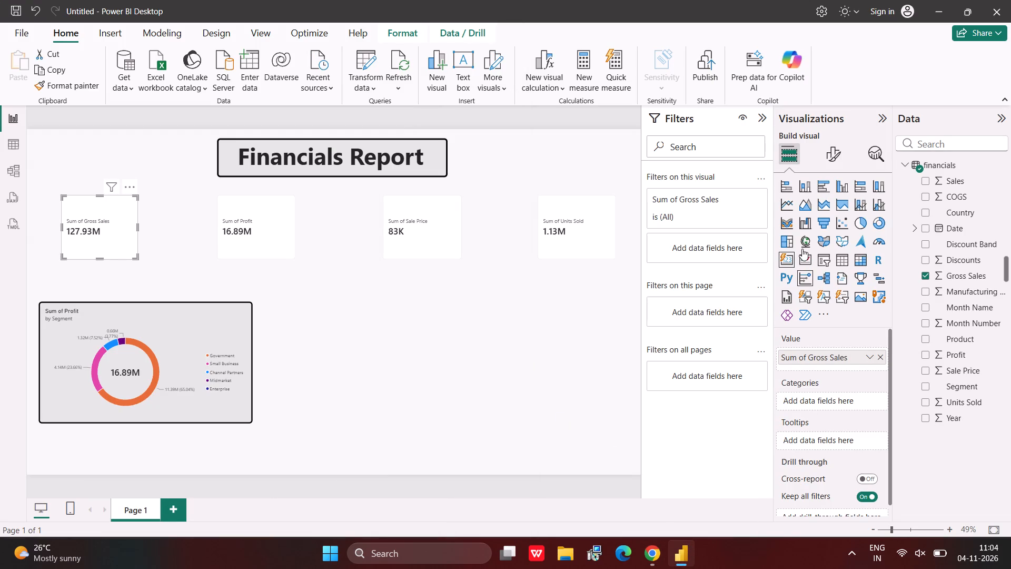
Examine the Gross Sales card's layout, shape, padding and border formatting options.
click(827, 156)
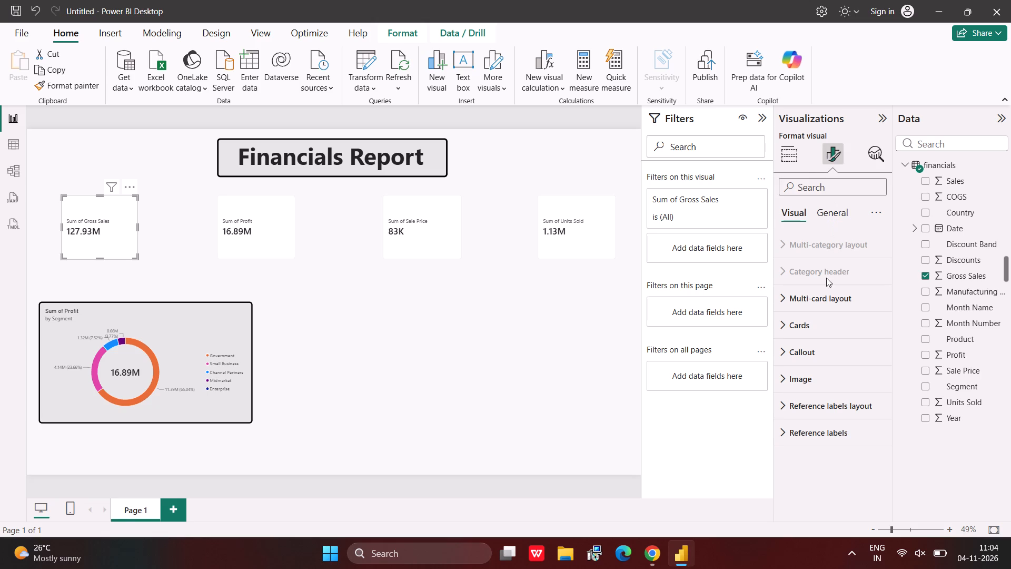
click(815, 335)
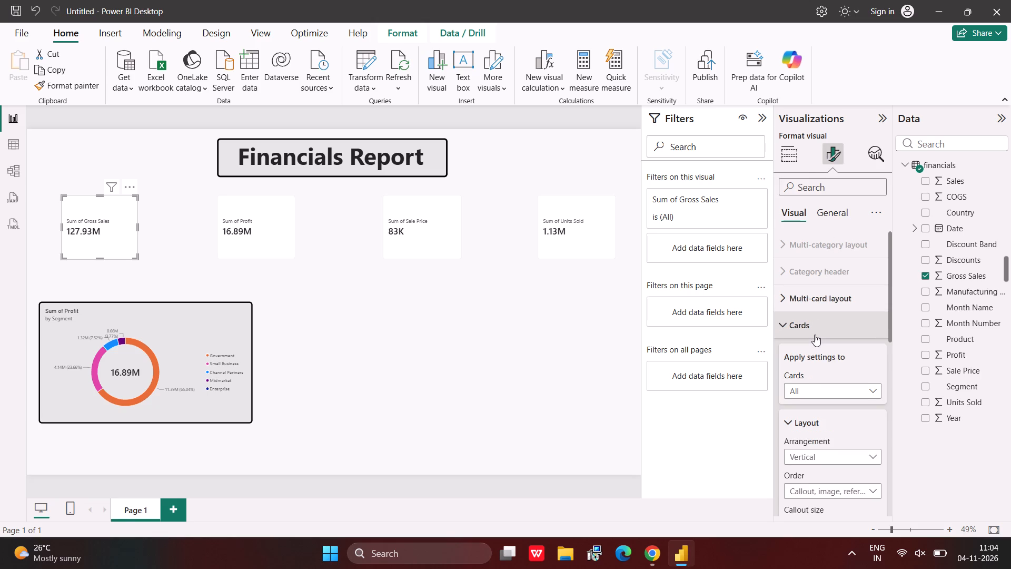
scroll(815, 335, down, 3)
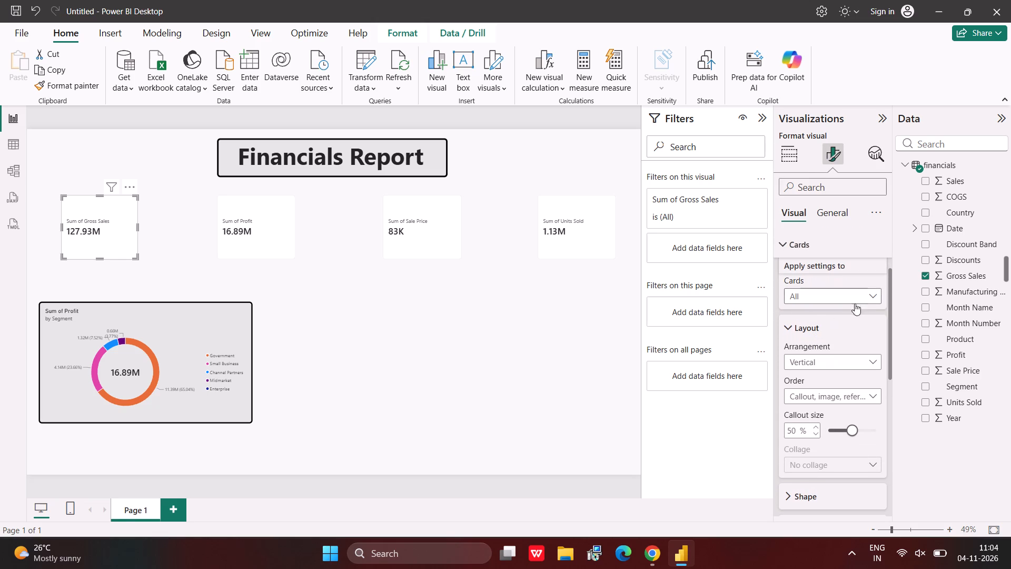
scroll(860, 300, up, 1)
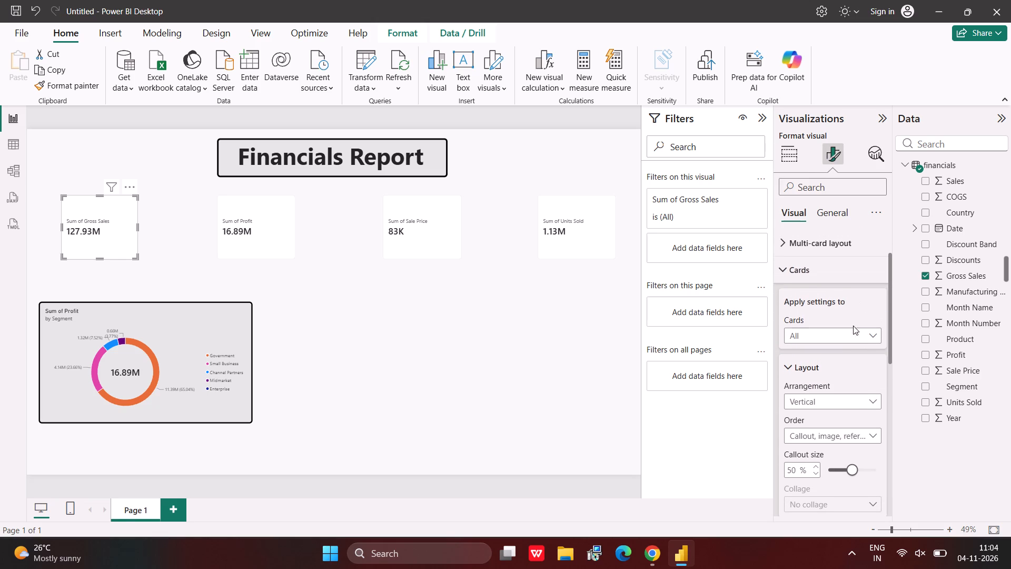
scroll(844, 339, down, 1)
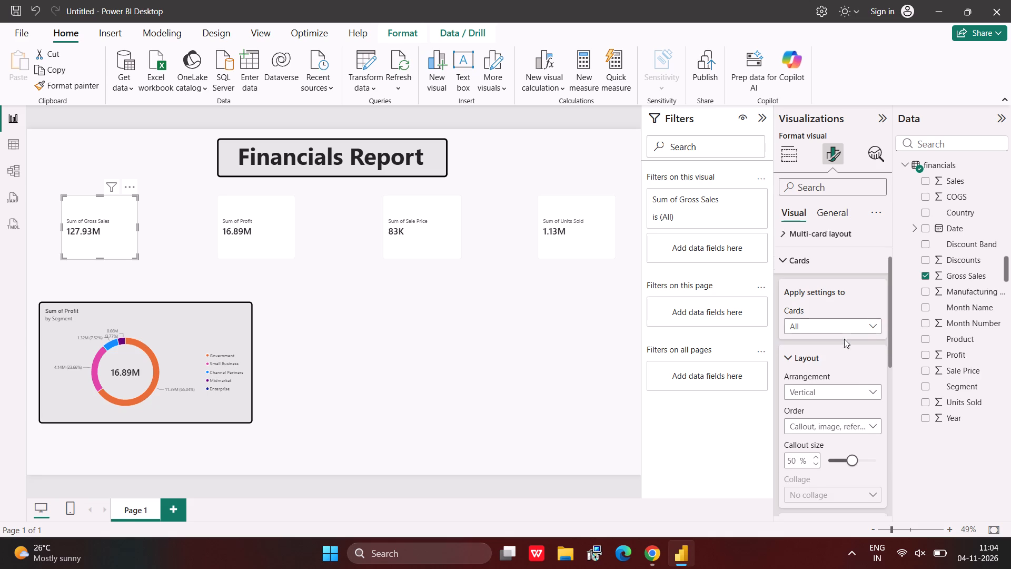
scroll(844, 339, down, 3)
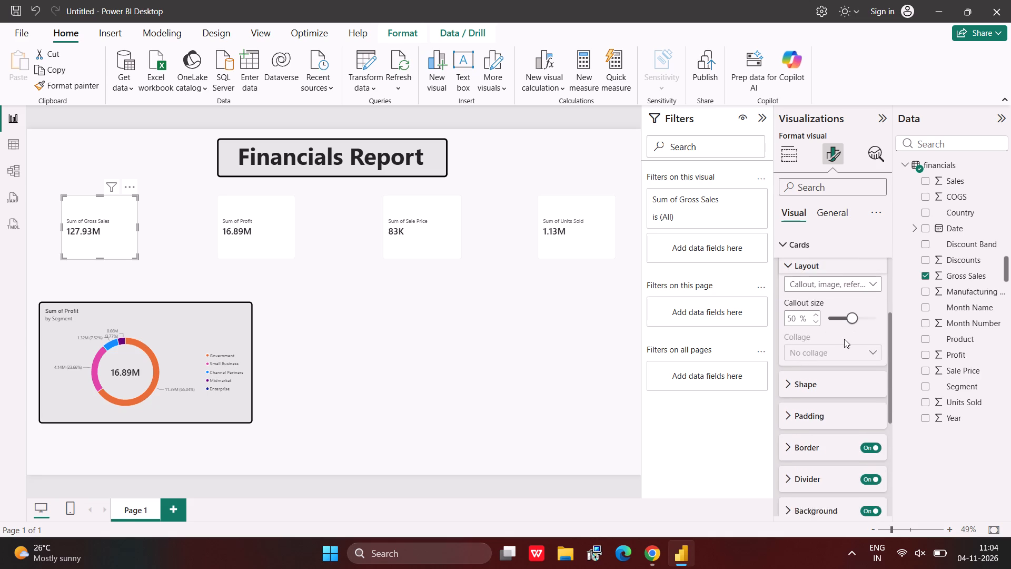
click(831, 374)
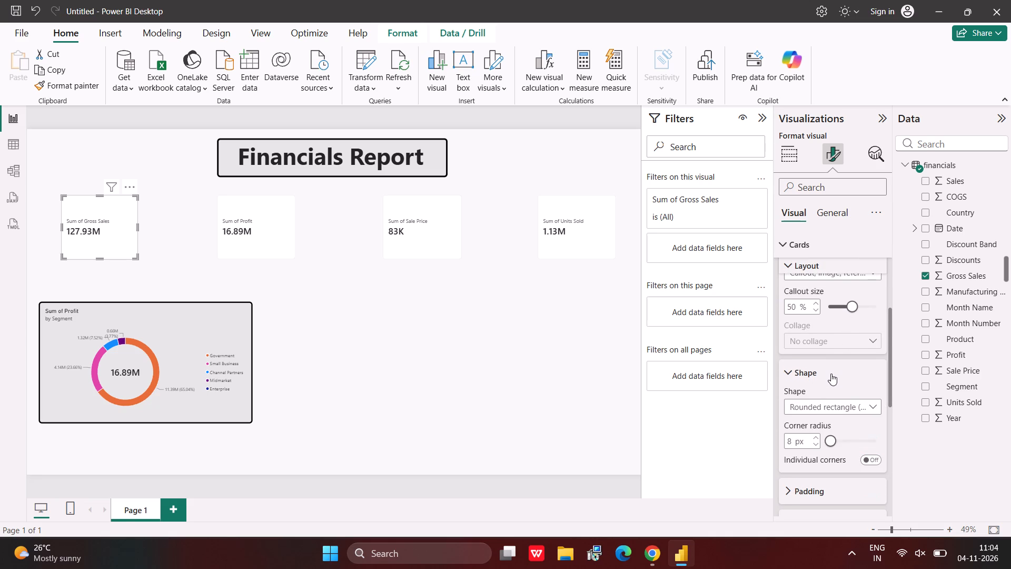
scroll(831, 374, down, 1)
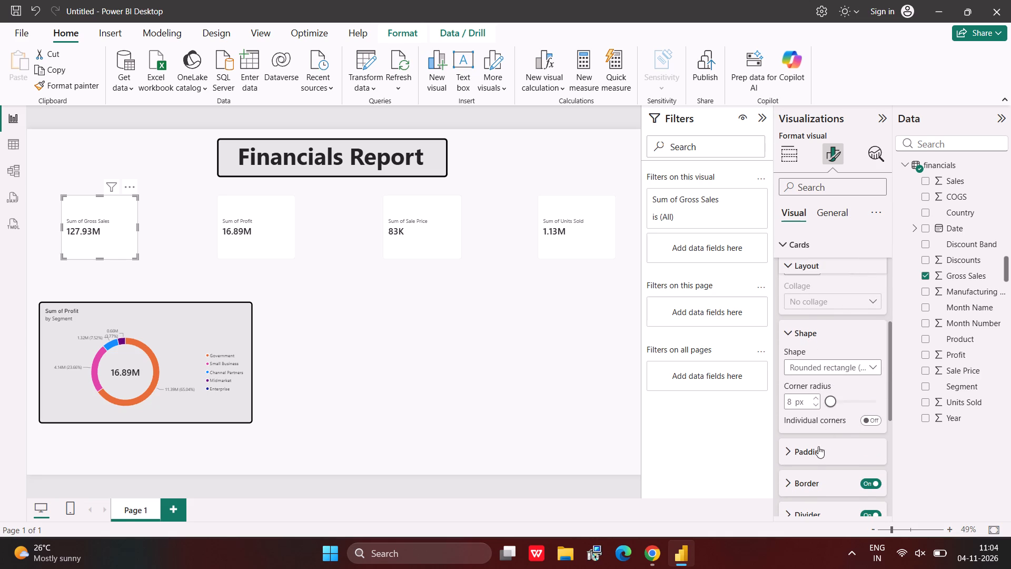
click(822, 451)
scroll(822, 451, down, 3)
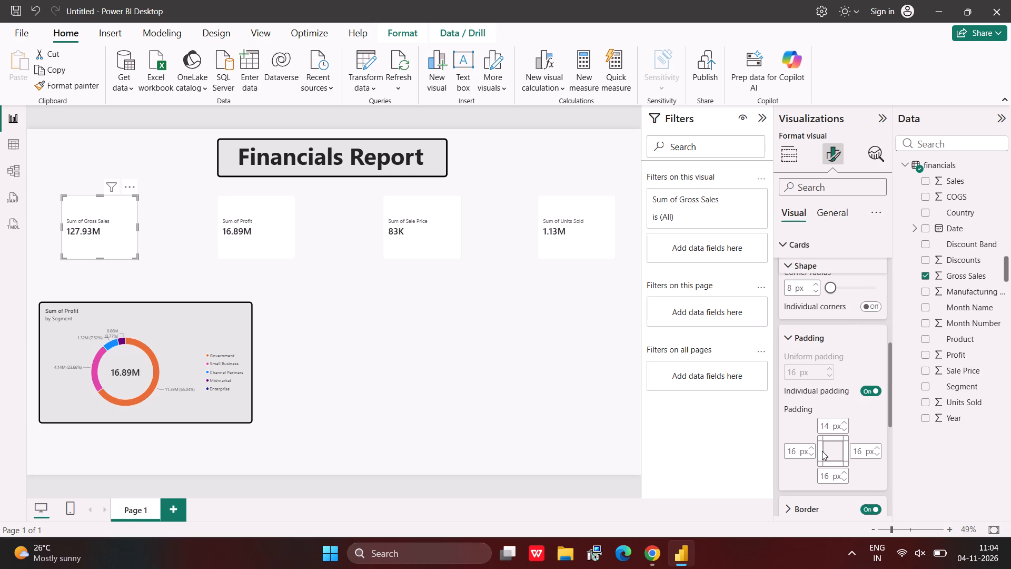
scroll(822, 451, down, 2)
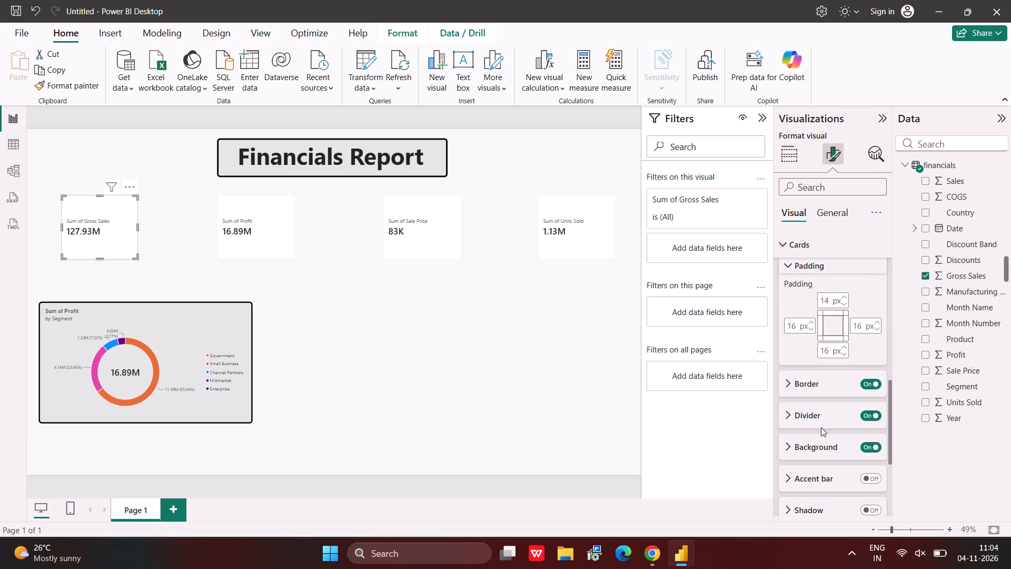
click(820, 386)
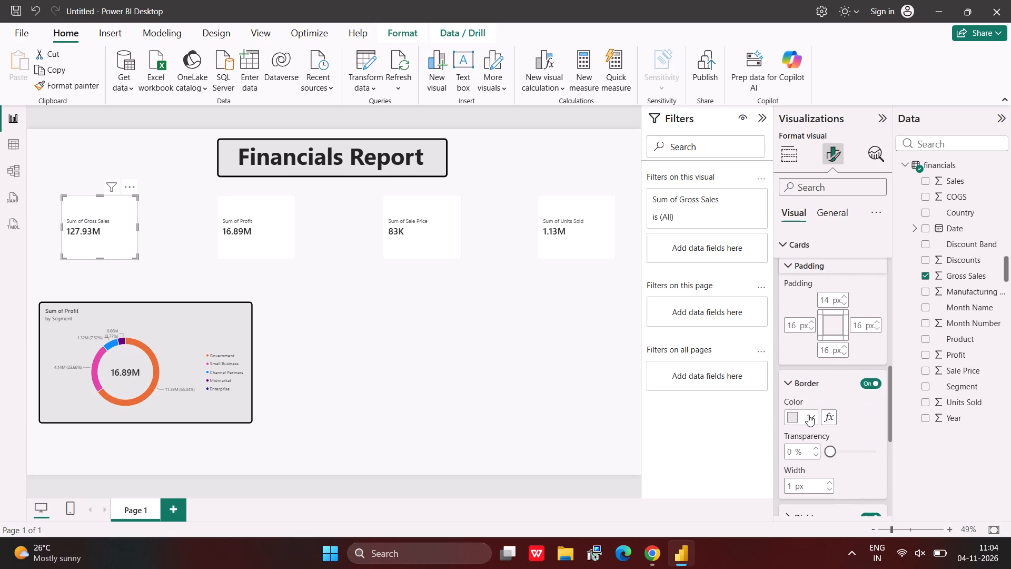
scroll(808, 415, up, 2)
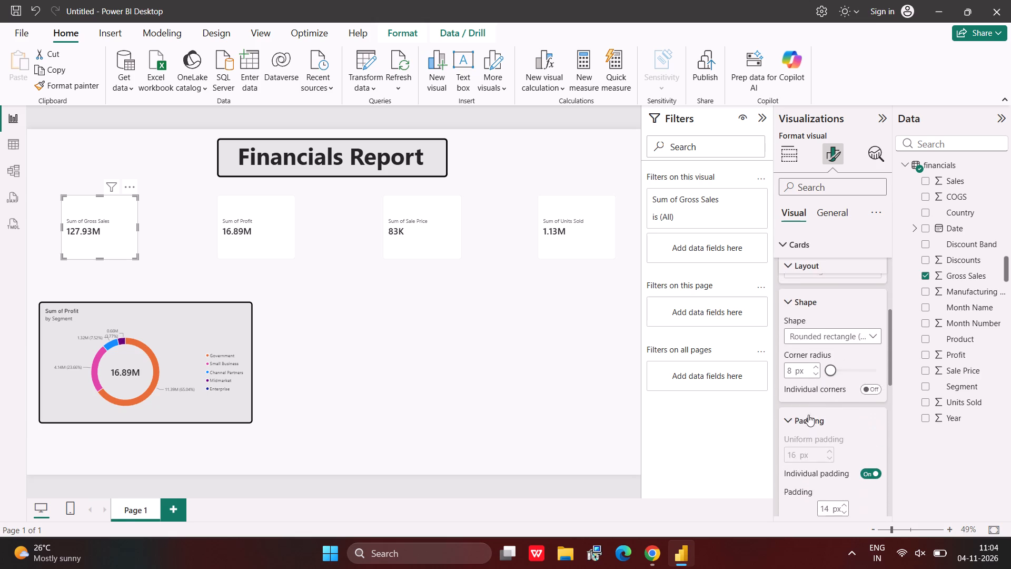
scroll(808, 415, up, 4)
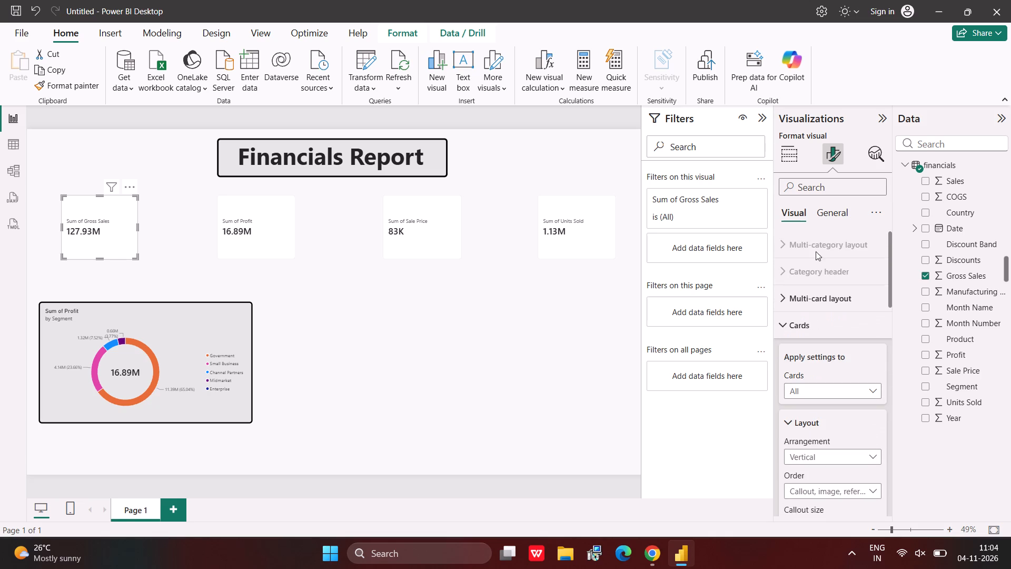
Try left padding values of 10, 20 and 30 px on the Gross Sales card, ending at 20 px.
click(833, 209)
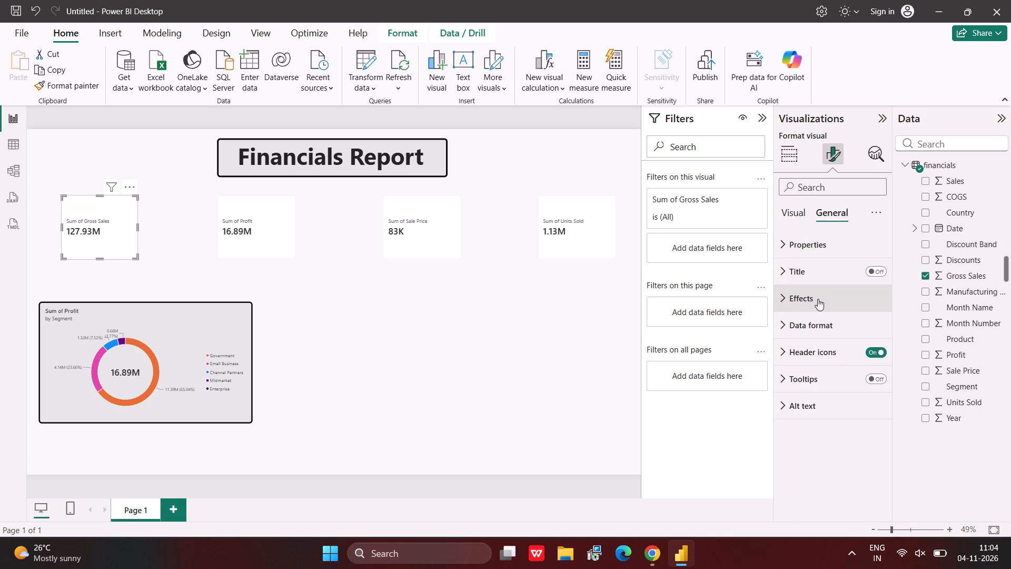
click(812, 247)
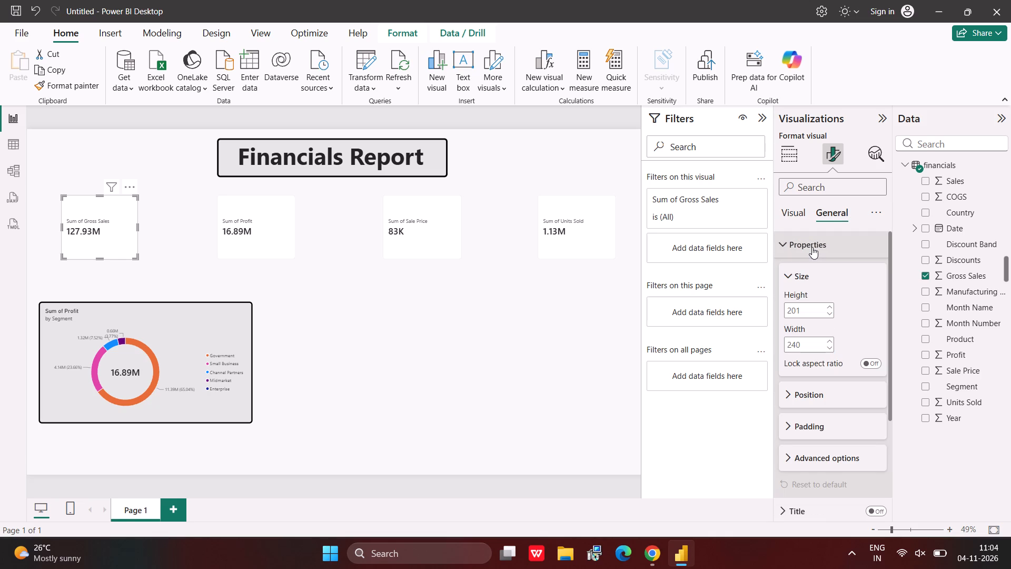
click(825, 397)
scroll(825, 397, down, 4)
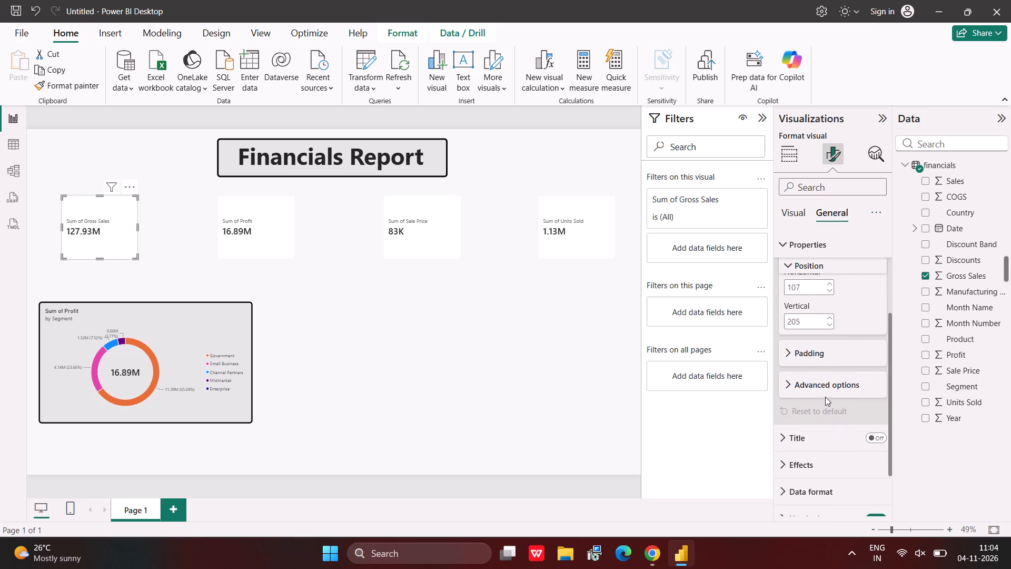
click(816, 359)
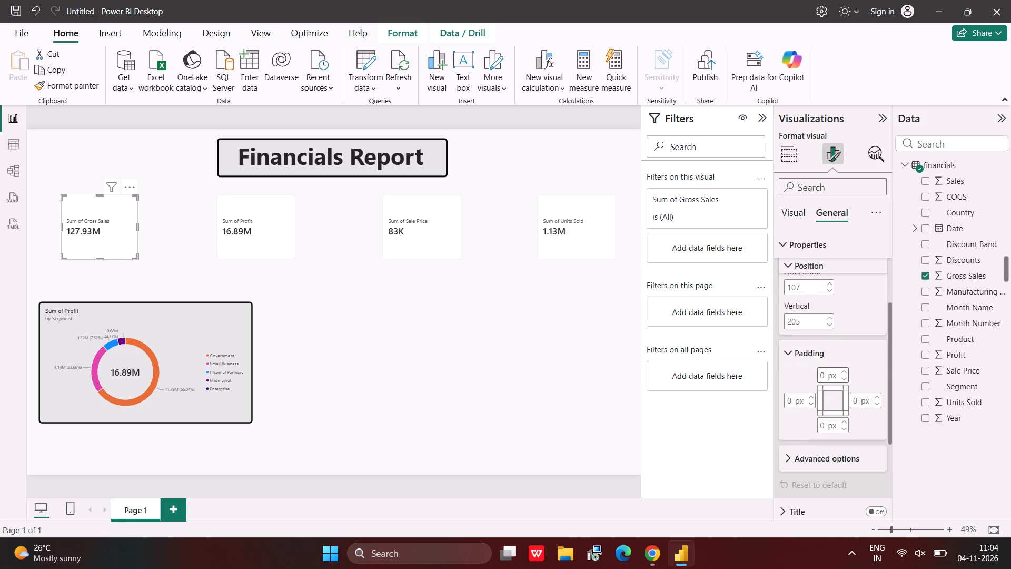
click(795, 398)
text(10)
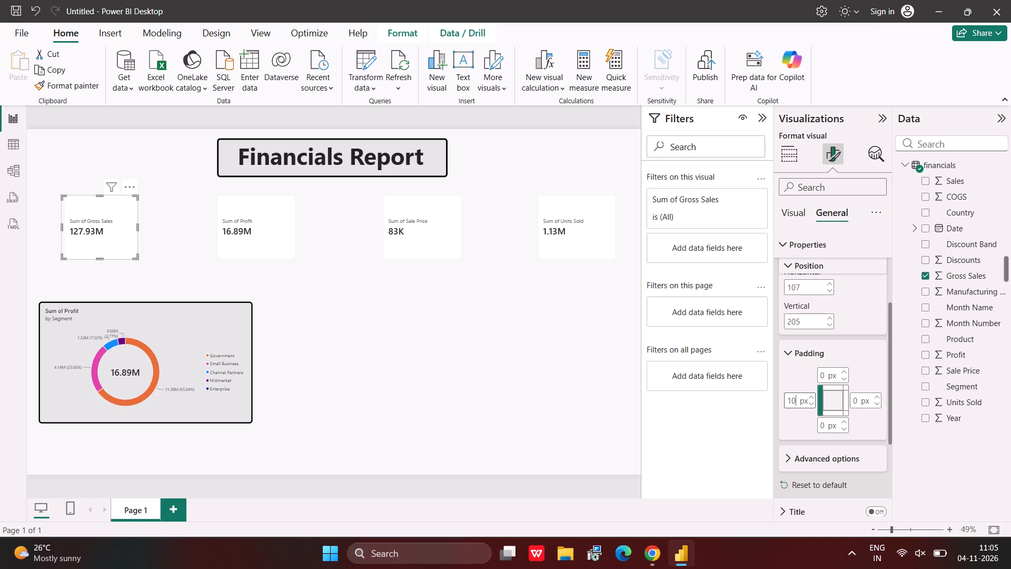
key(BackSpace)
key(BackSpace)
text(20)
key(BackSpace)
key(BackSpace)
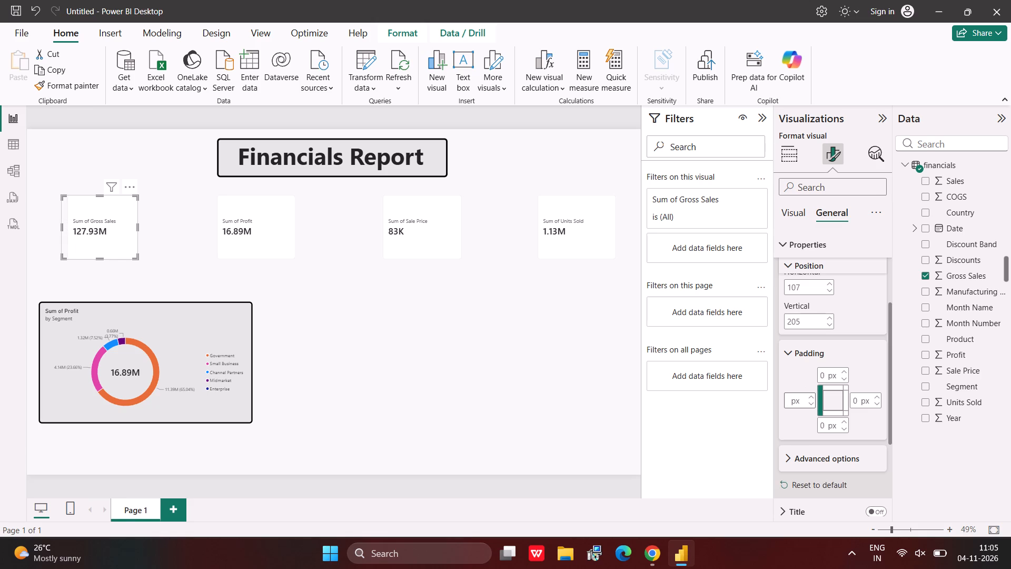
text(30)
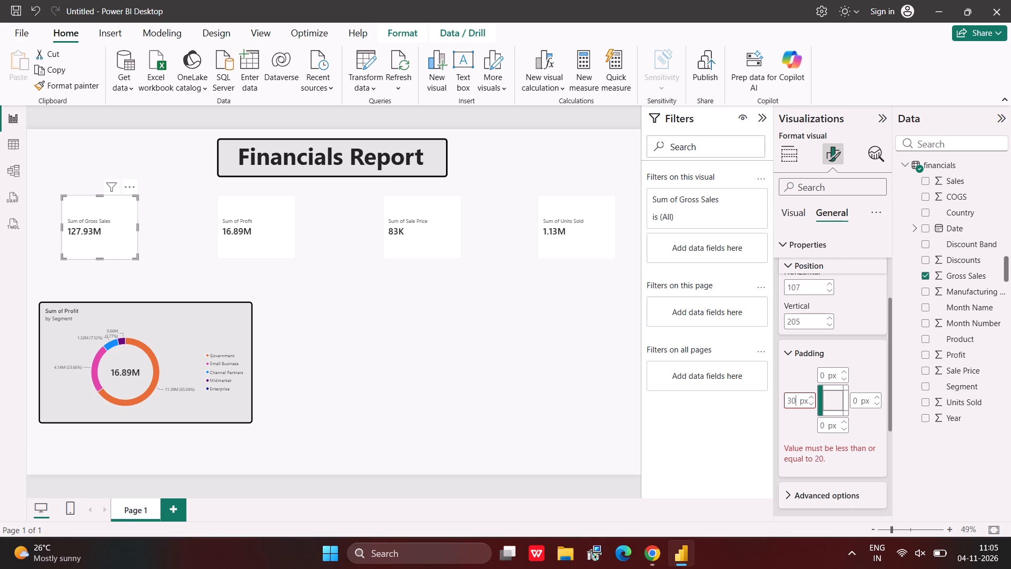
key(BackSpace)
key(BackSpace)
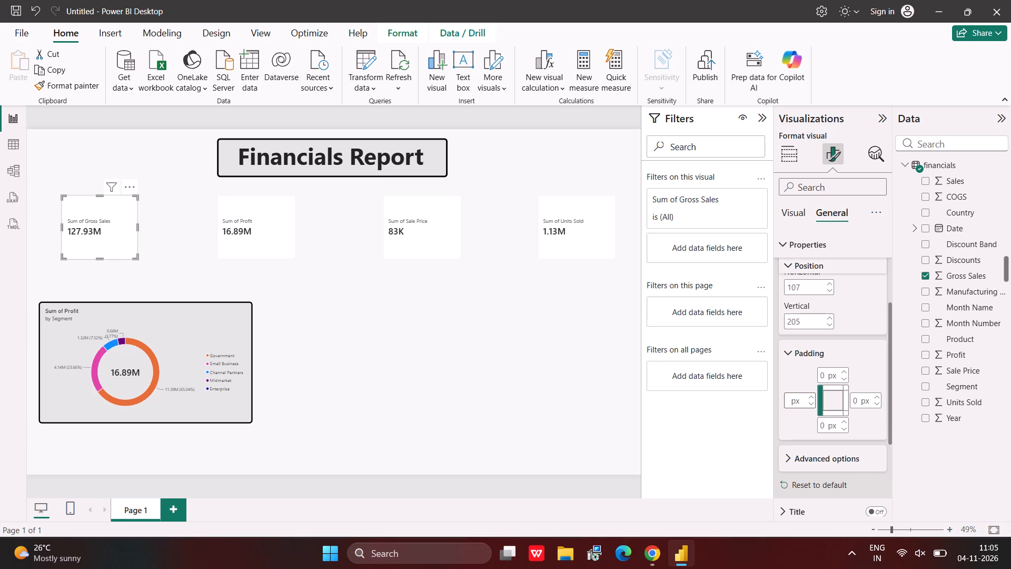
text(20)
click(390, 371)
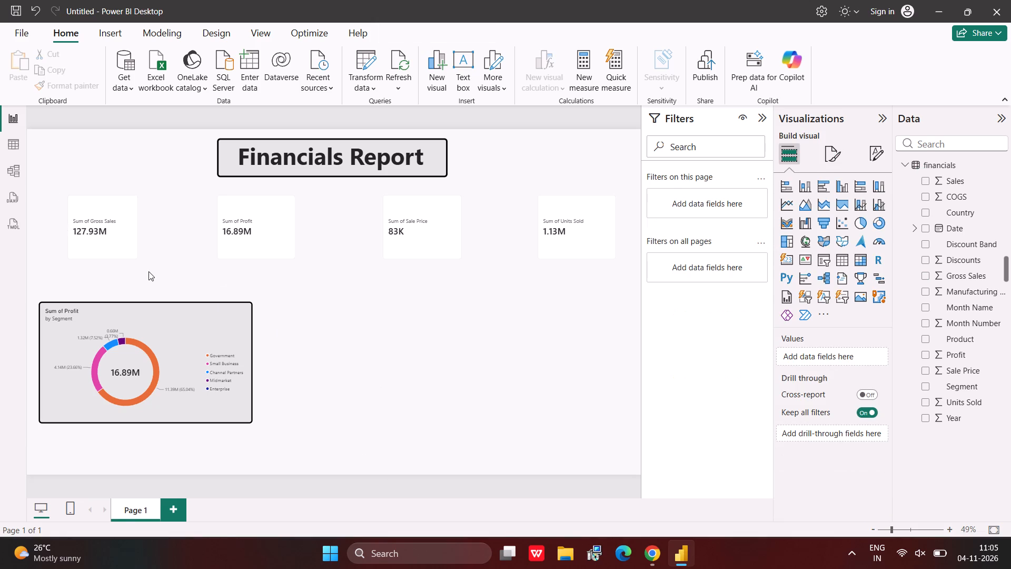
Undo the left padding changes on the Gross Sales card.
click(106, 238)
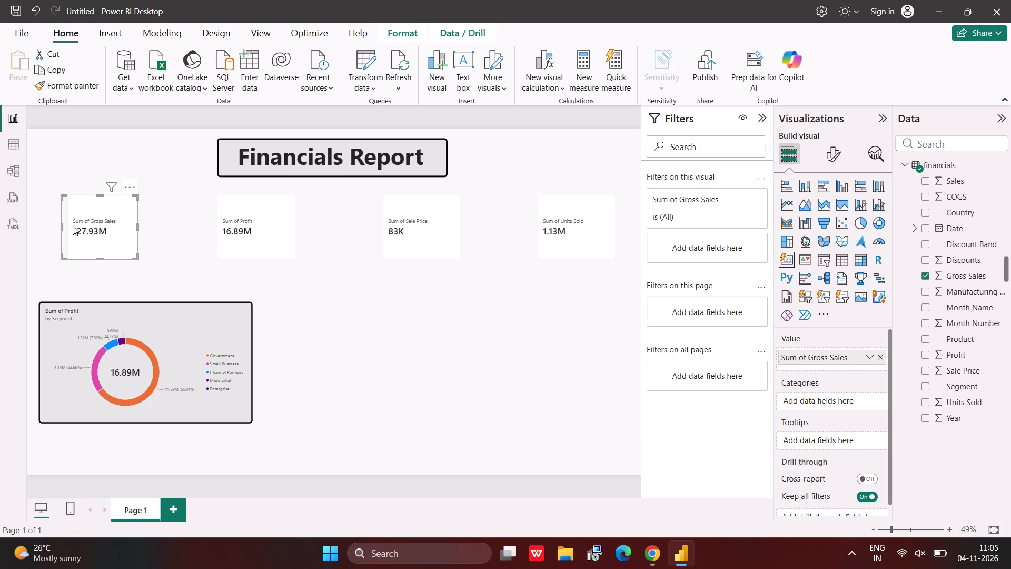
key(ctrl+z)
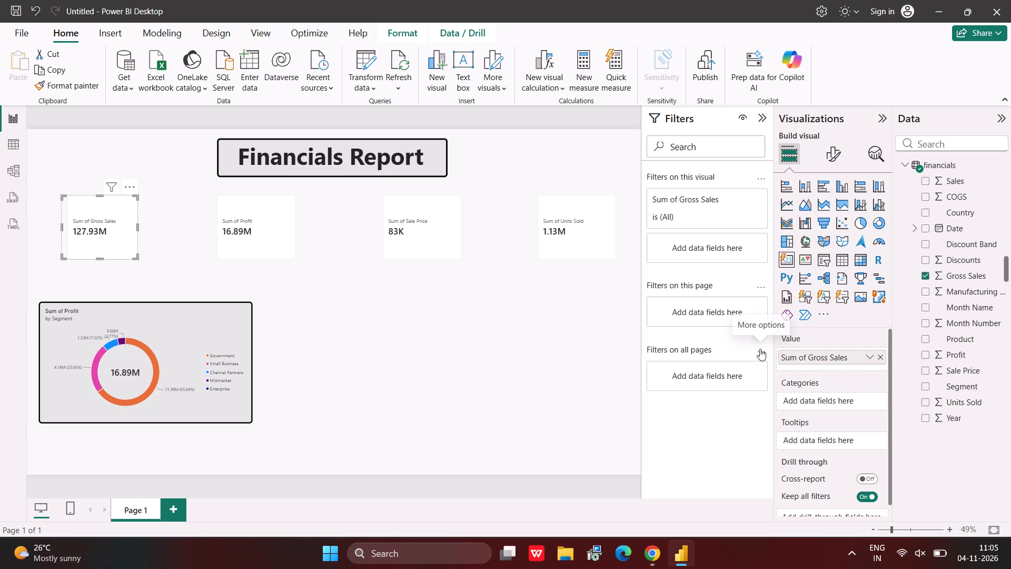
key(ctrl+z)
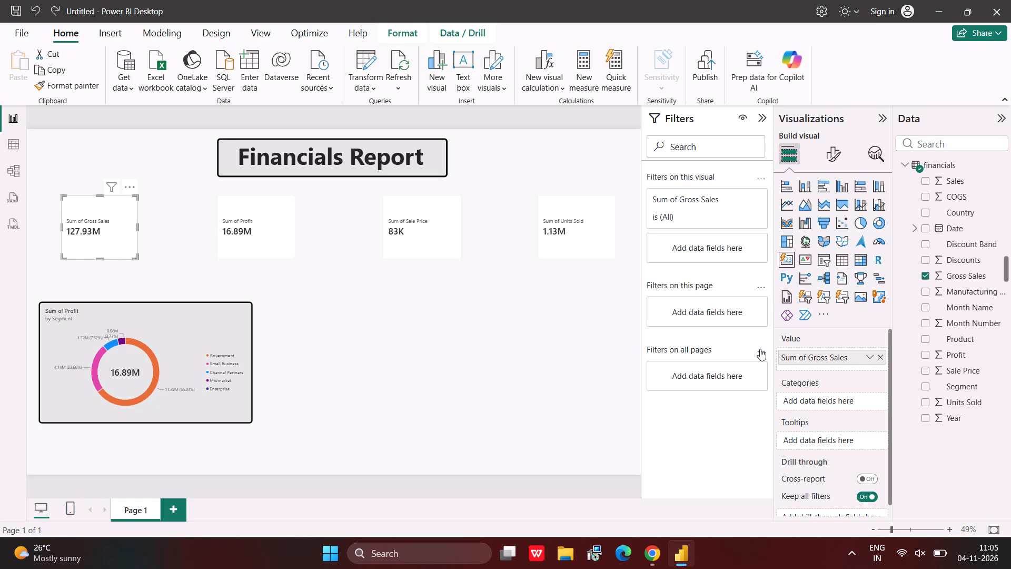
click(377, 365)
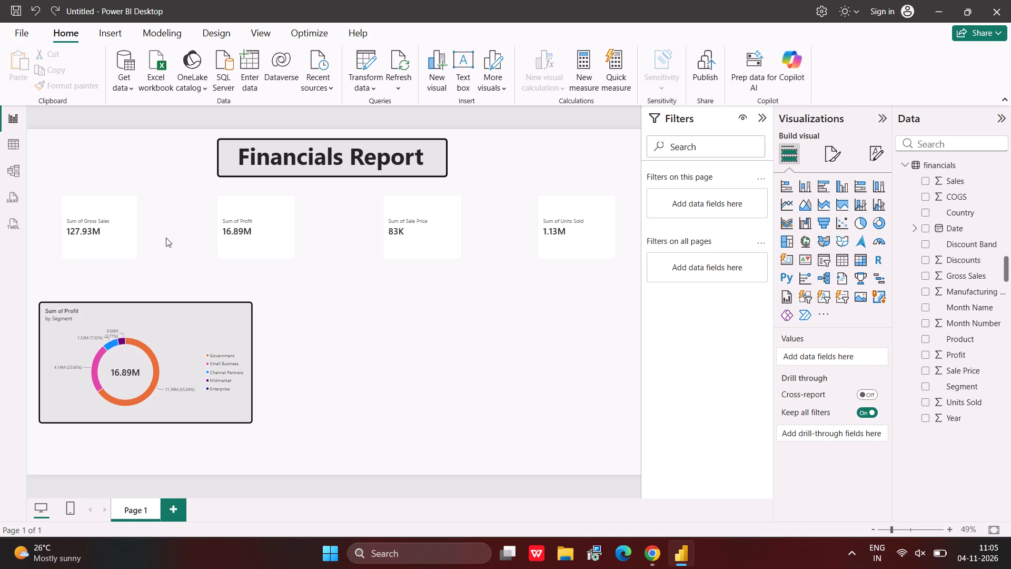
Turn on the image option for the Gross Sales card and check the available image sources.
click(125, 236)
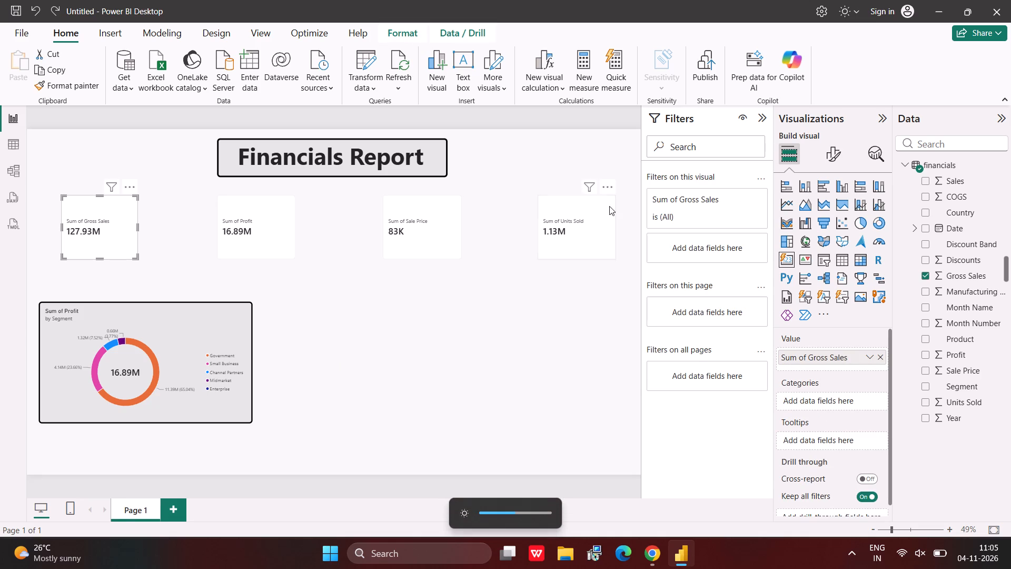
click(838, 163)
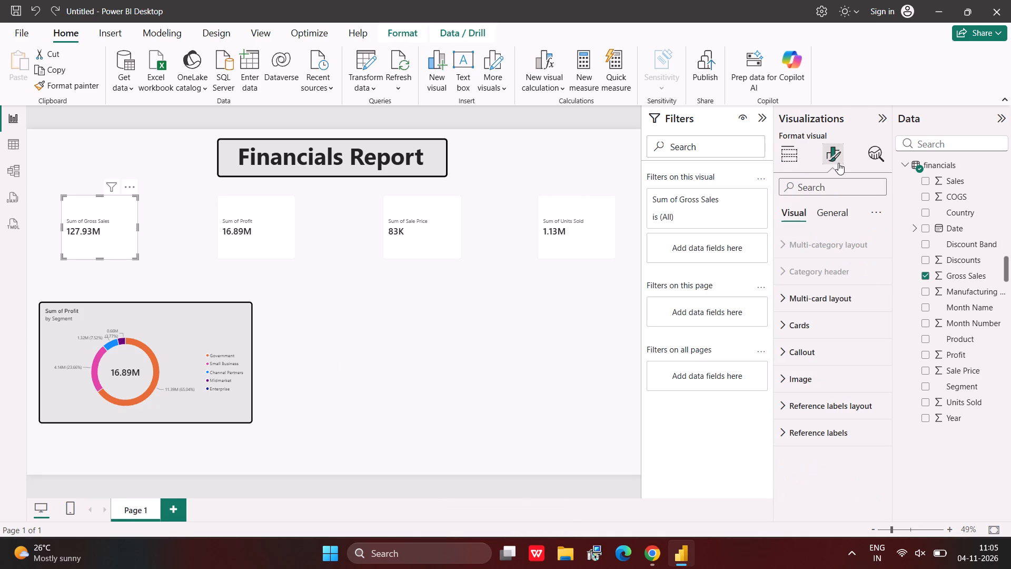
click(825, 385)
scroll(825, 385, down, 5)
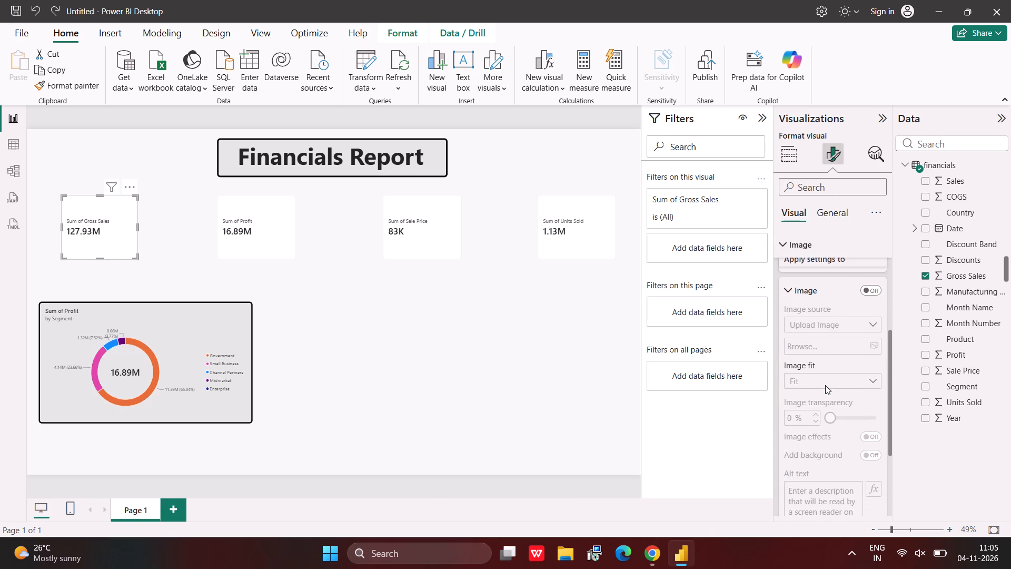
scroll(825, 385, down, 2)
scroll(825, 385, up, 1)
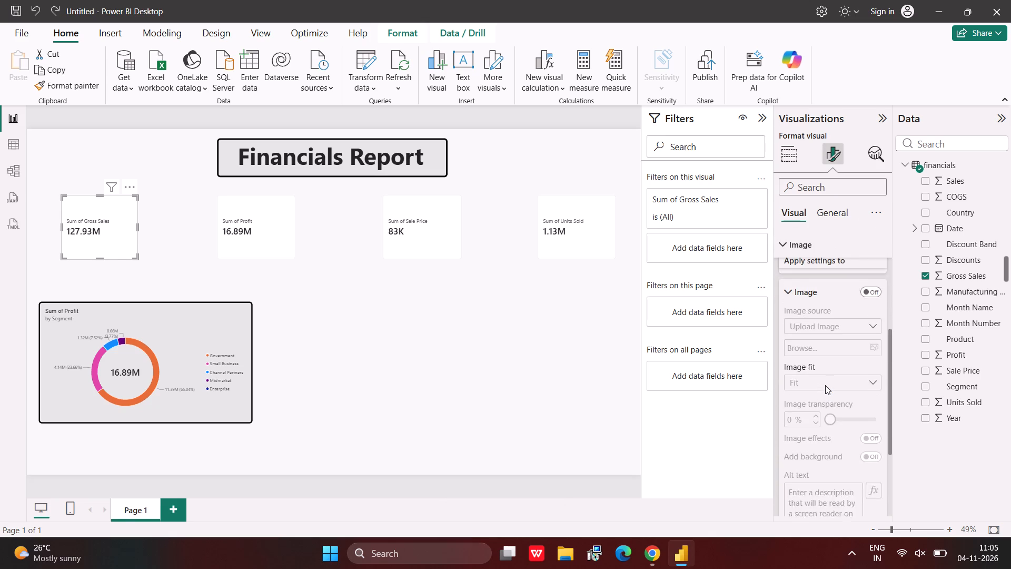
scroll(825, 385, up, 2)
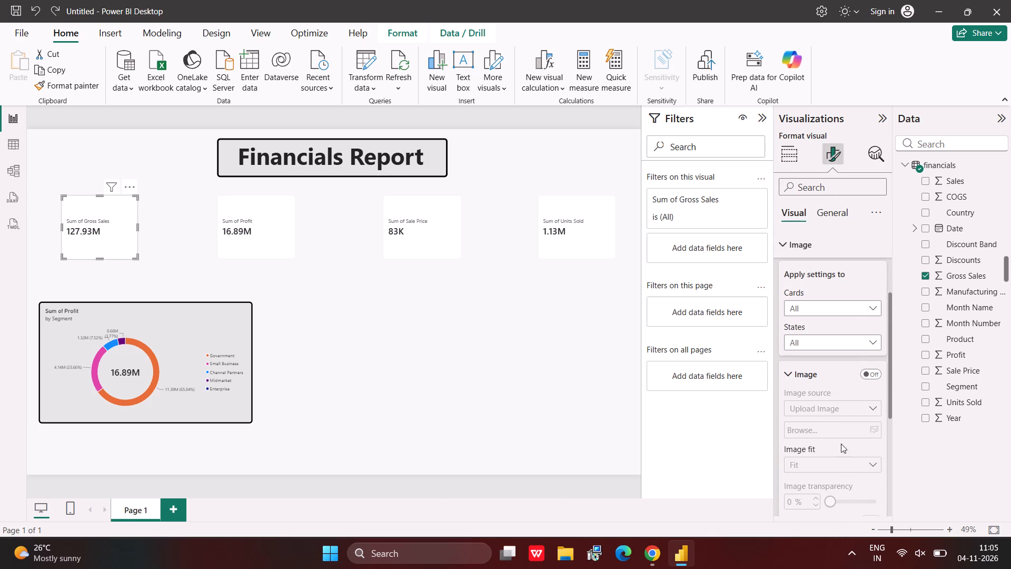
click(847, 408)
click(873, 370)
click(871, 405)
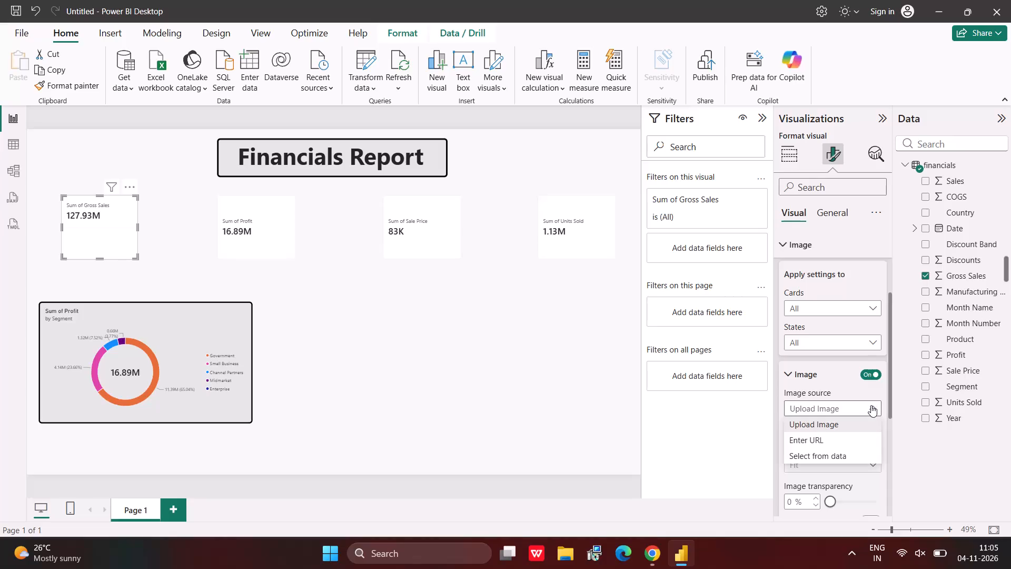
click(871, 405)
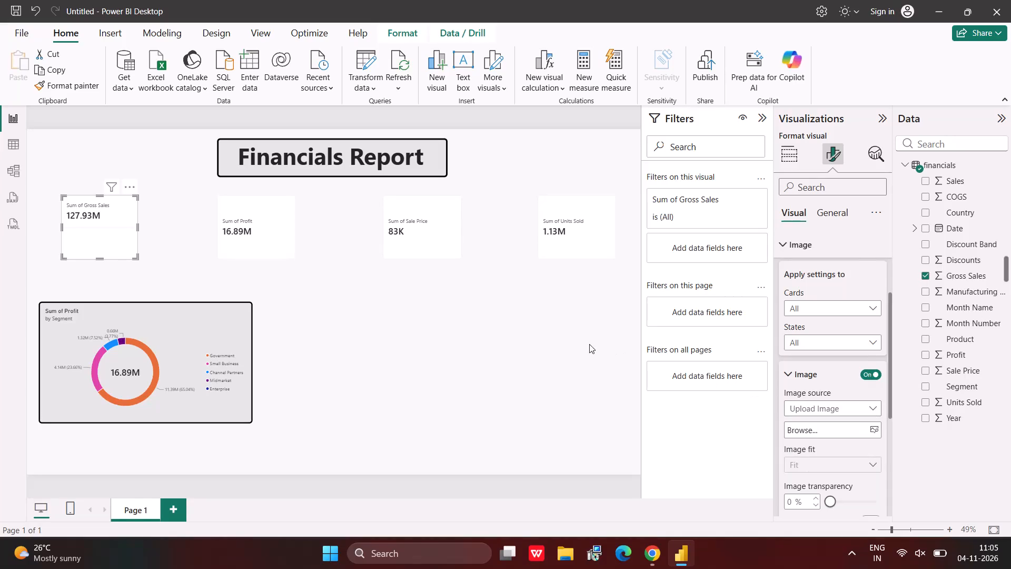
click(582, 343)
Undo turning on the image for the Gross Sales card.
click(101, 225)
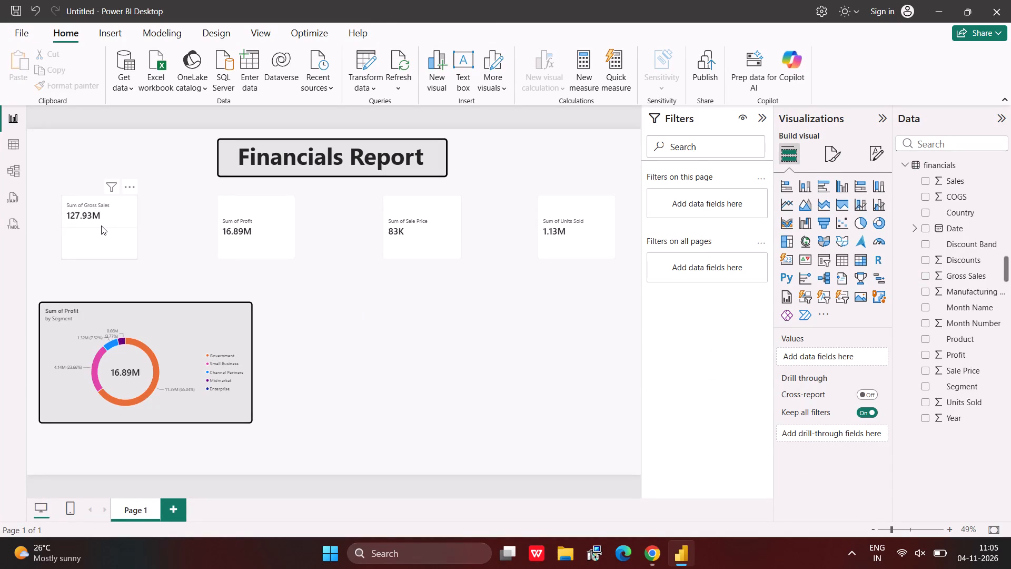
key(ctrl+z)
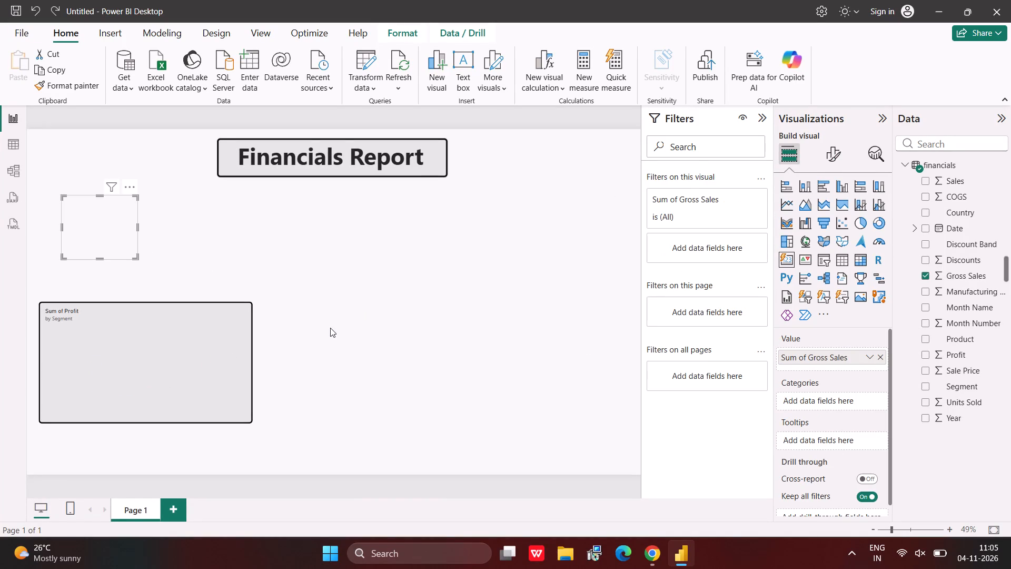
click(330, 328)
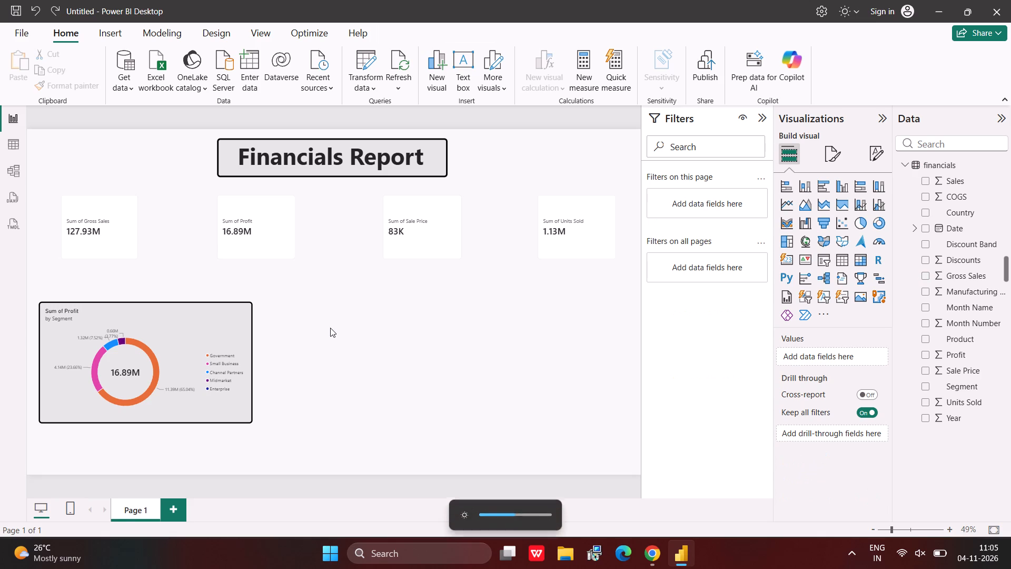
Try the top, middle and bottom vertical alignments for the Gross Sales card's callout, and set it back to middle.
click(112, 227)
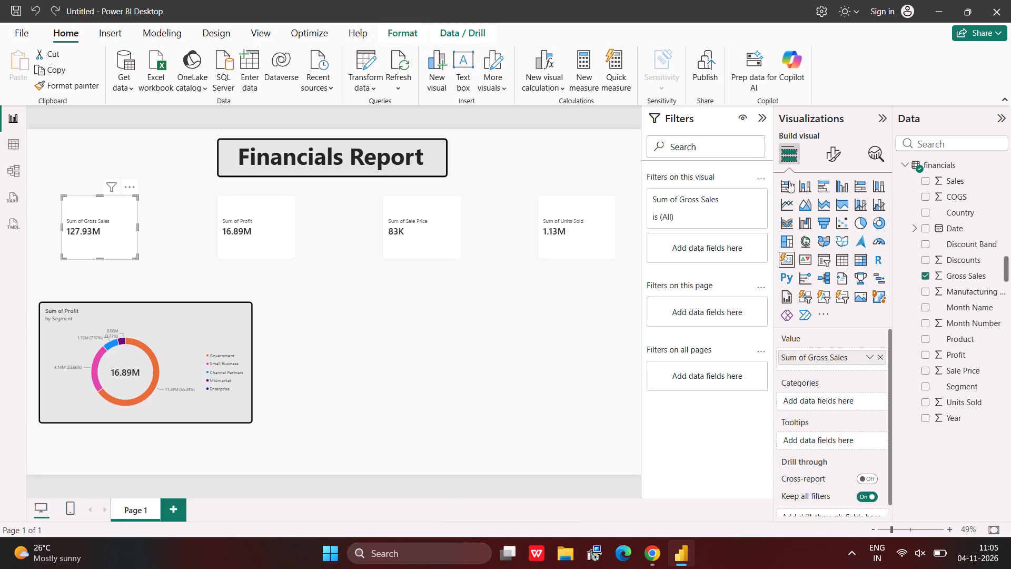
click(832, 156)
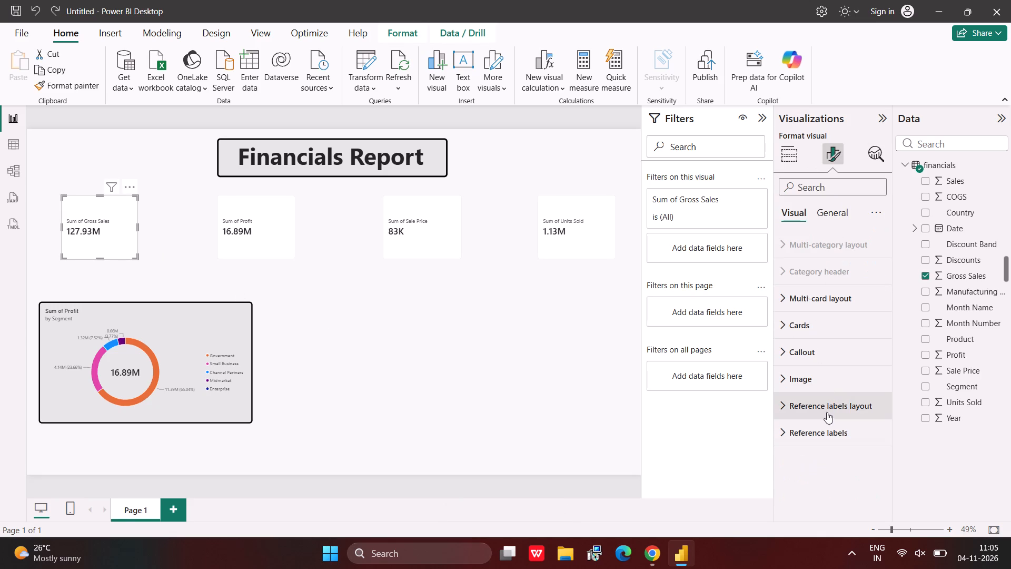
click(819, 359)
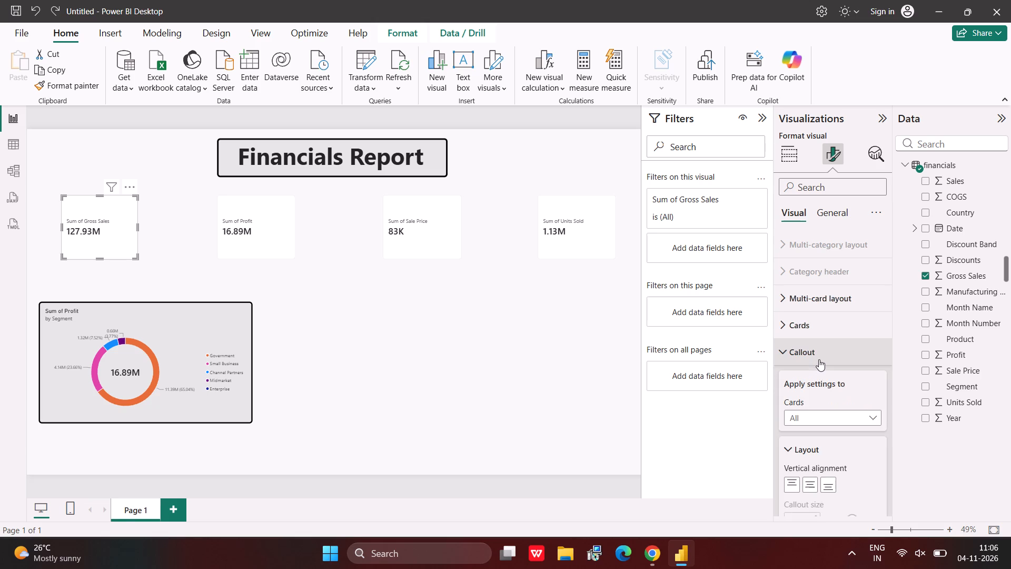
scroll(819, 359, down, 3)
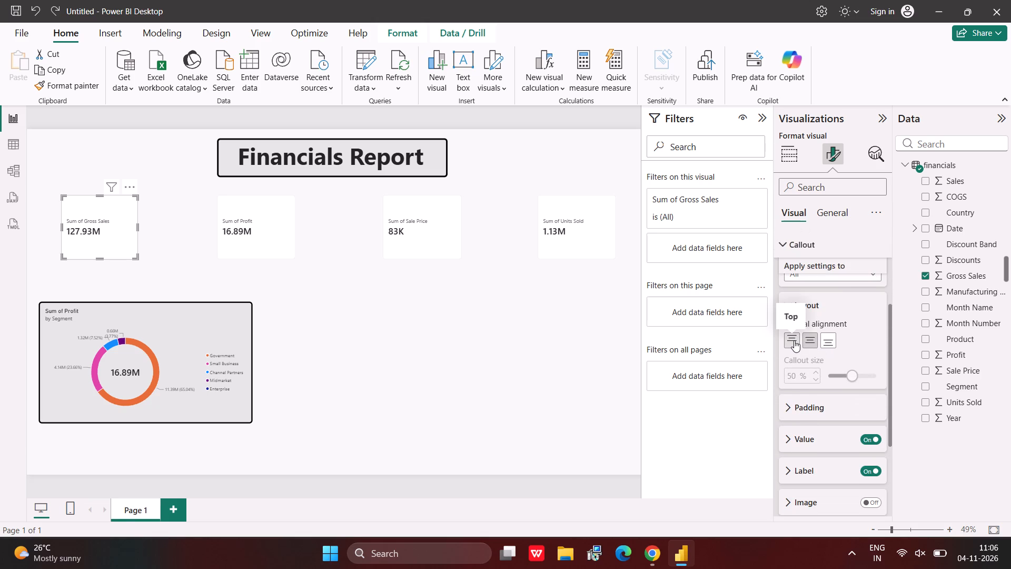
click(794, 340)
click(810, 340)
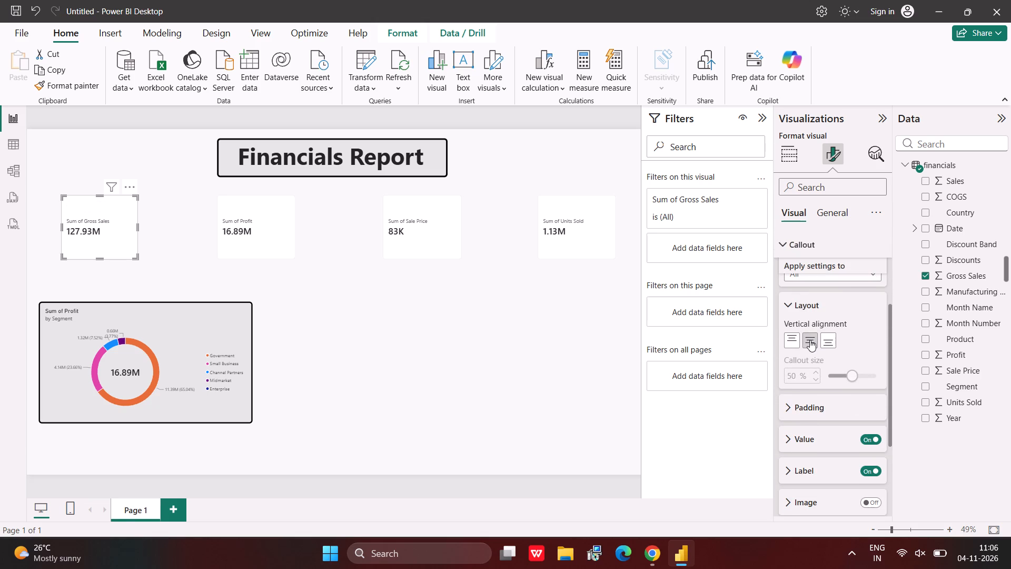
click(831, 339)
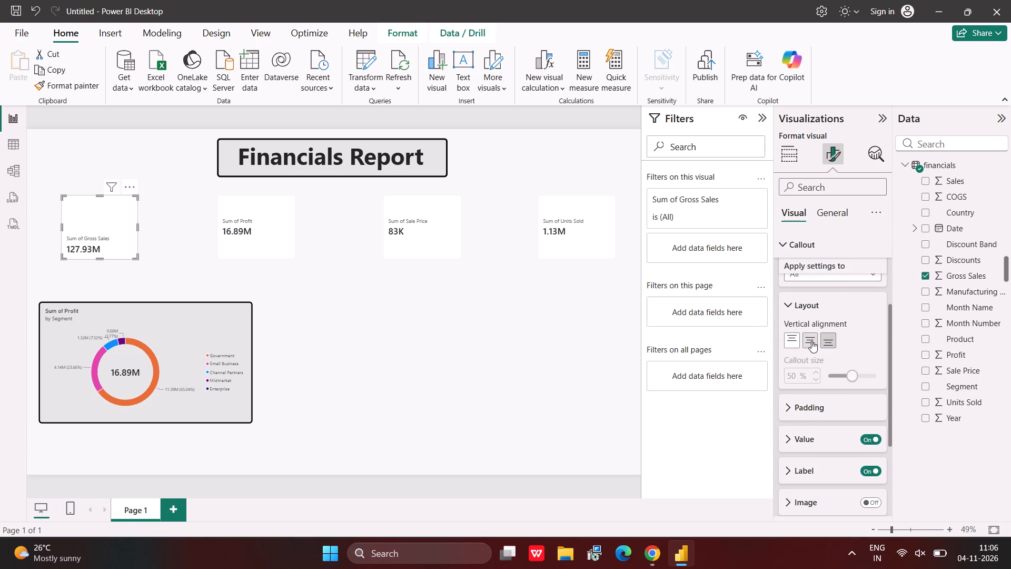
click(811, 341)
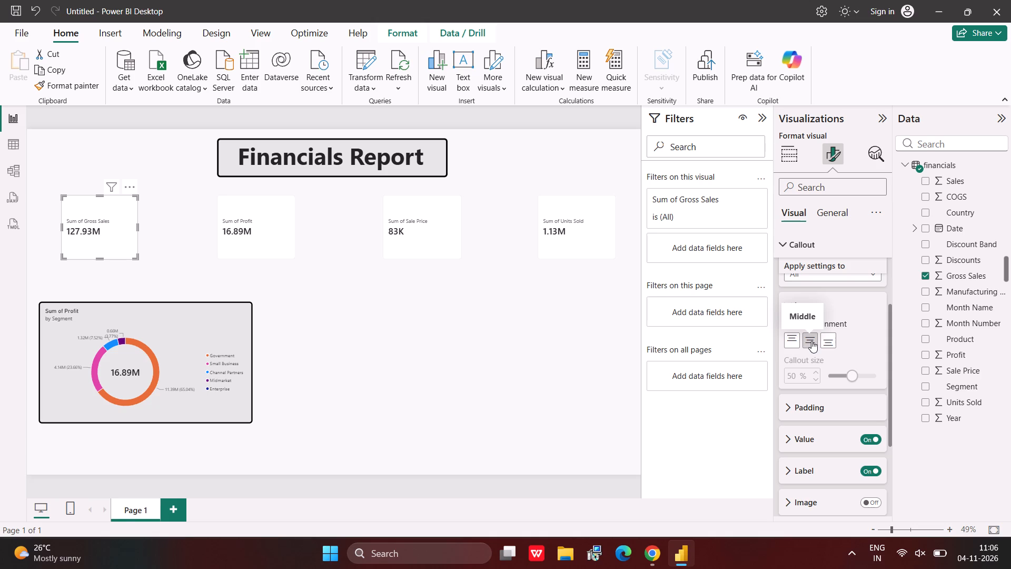
Make the Gross Sales card's callout value bold.
scroll(811, 341, up, 1)
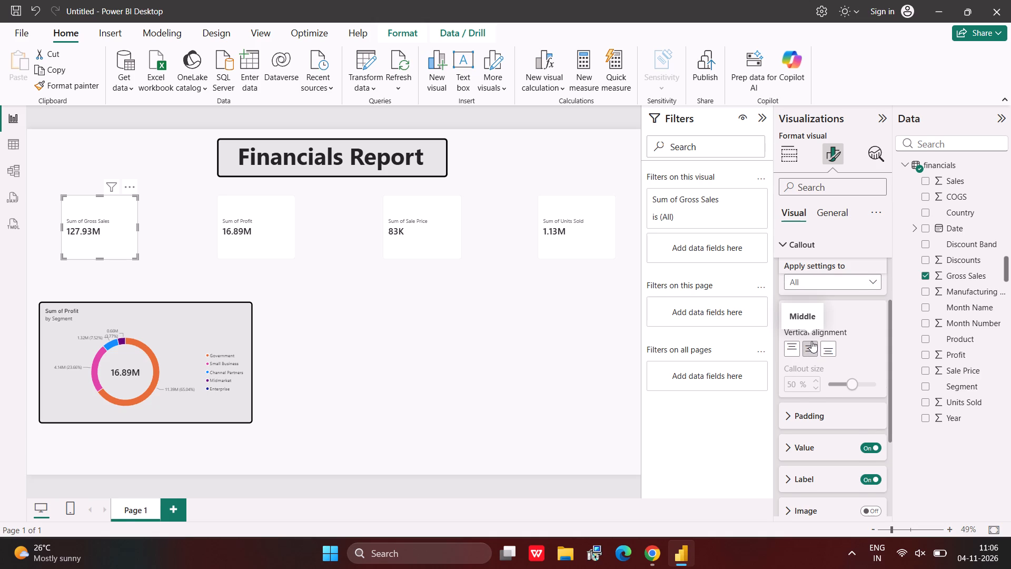
scroll(811, 341, up, 1)
scroll(811, 341, right, 1)
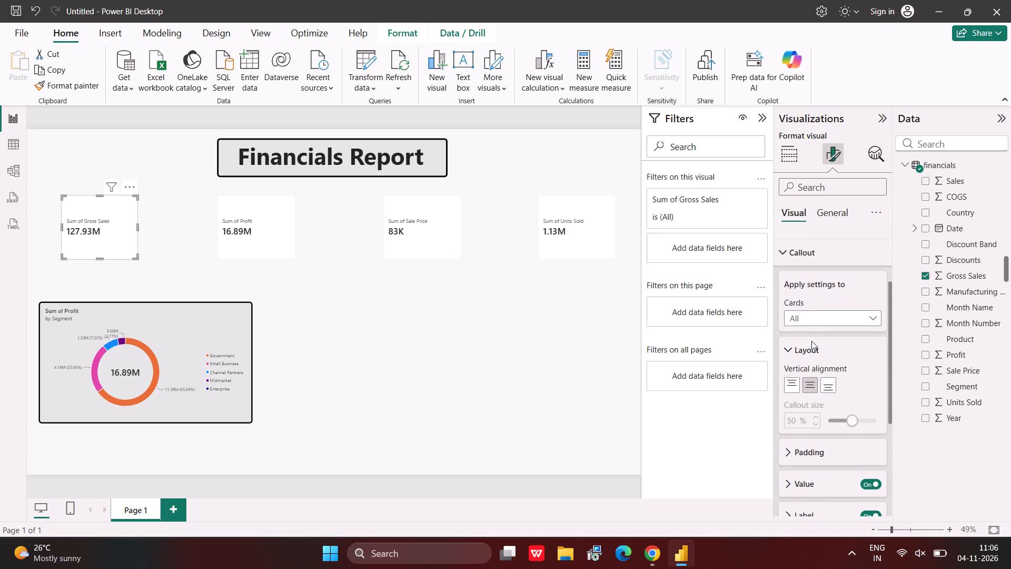
scroll(811, 341, right, 2)
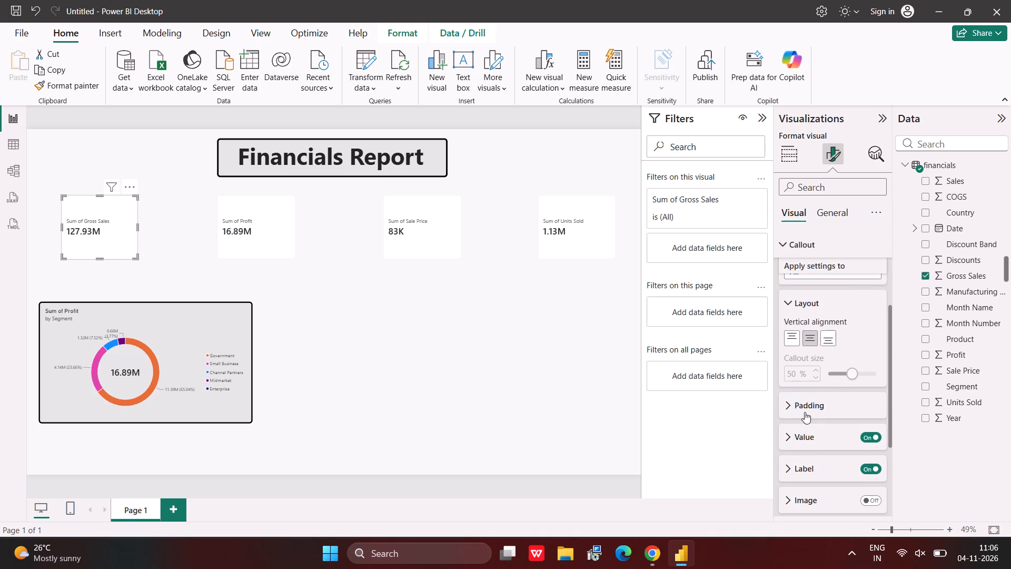
click(805, 412)
scroll(805, 412, down, 4)
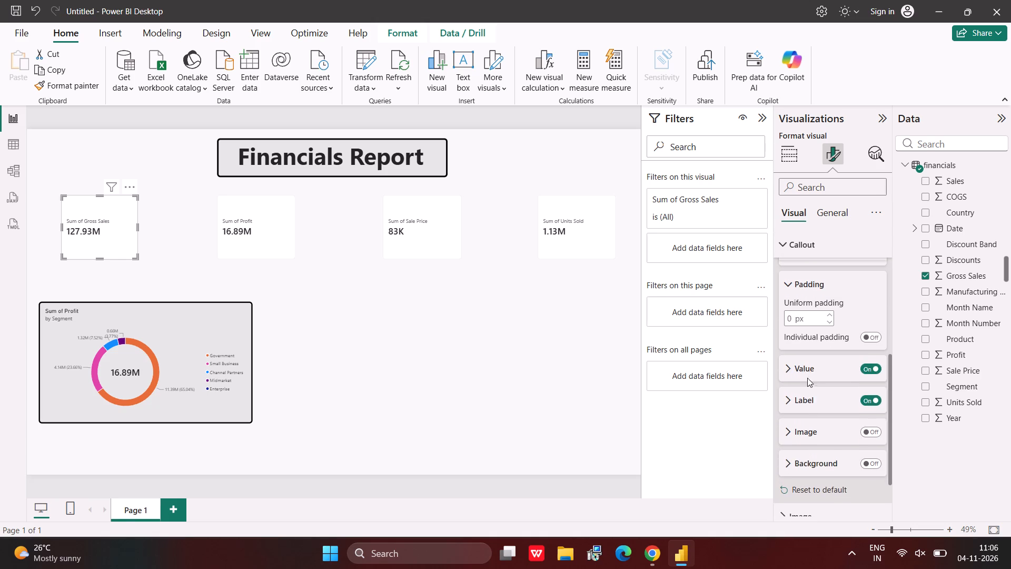
click(809, 364)
scroll(809, 364, down, 2)
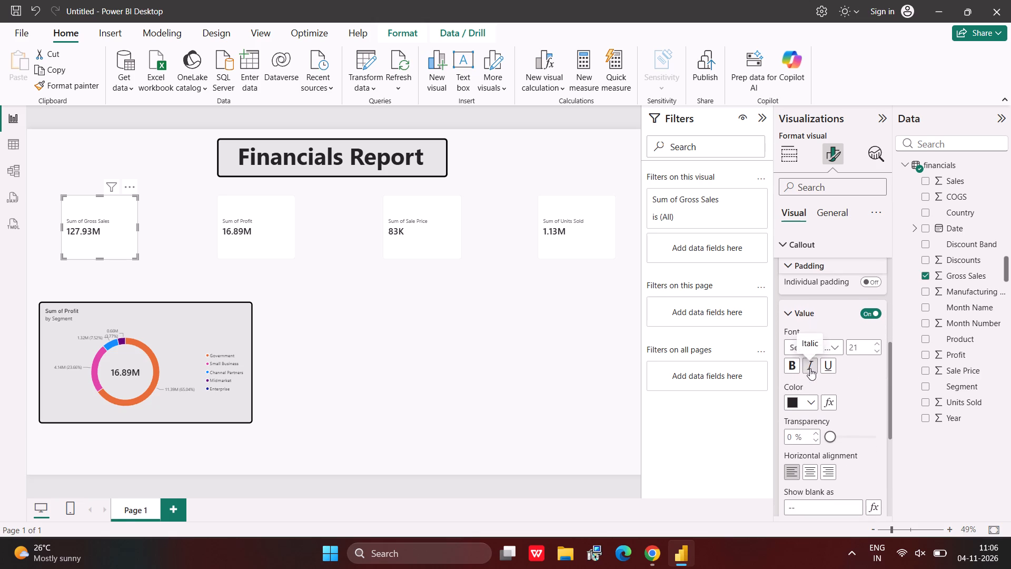
click(792, 366)
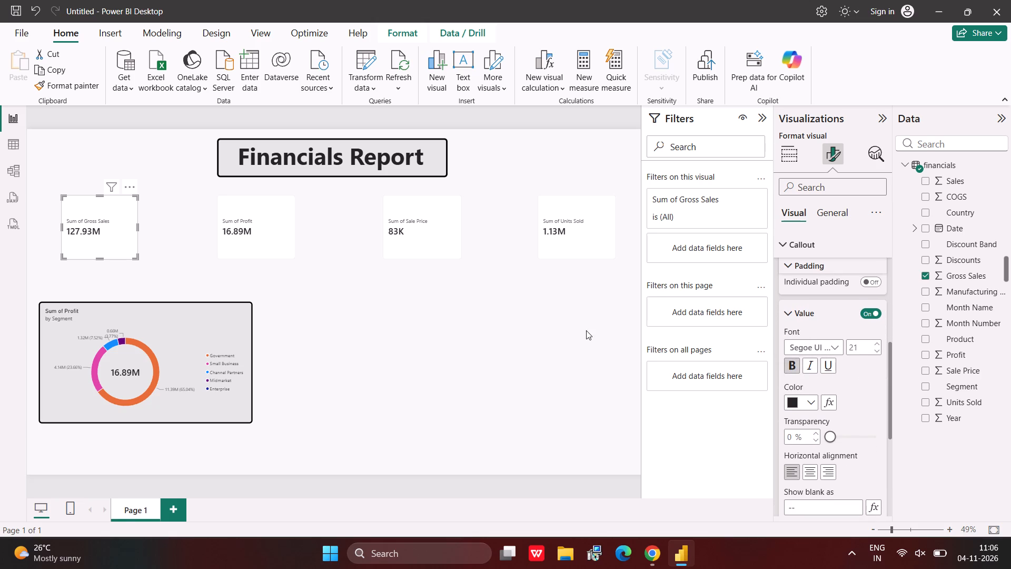
Move the Gross Sales card slightly to the right on the report page, keeping it level with the other cards.
drag(105, 232, 110, 231)
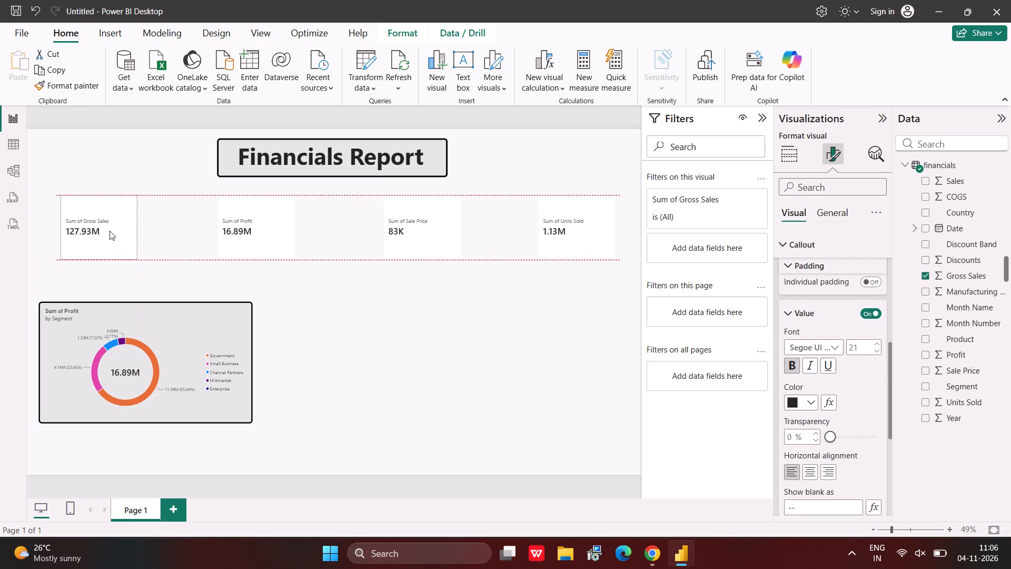
drag(110, 231, 113, 230)
click(113, 230)
click(315, 286)
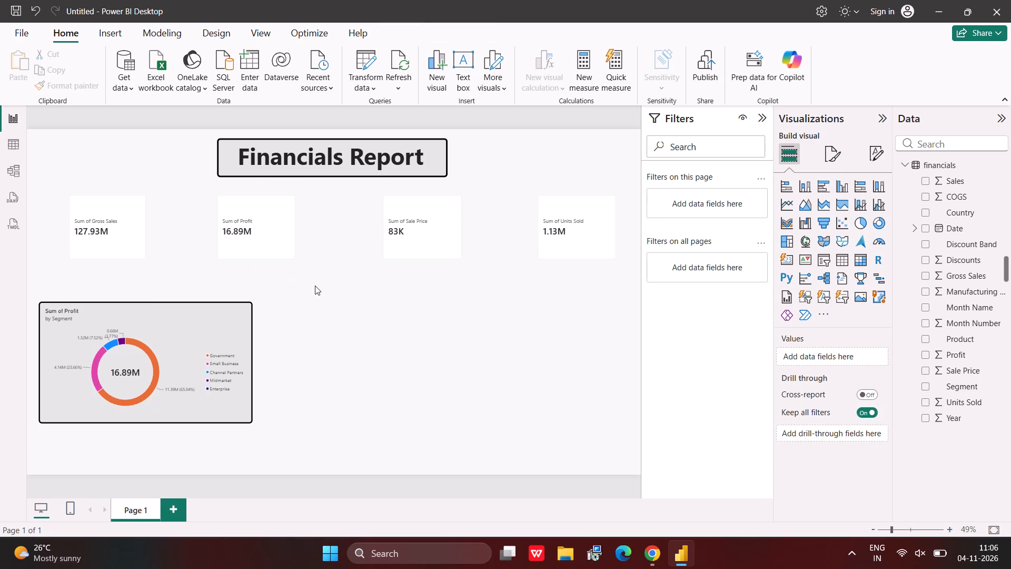
Enlarge the Gross Sales card's callout value to font size 28 and centre it horizontally.
click(125, 237)
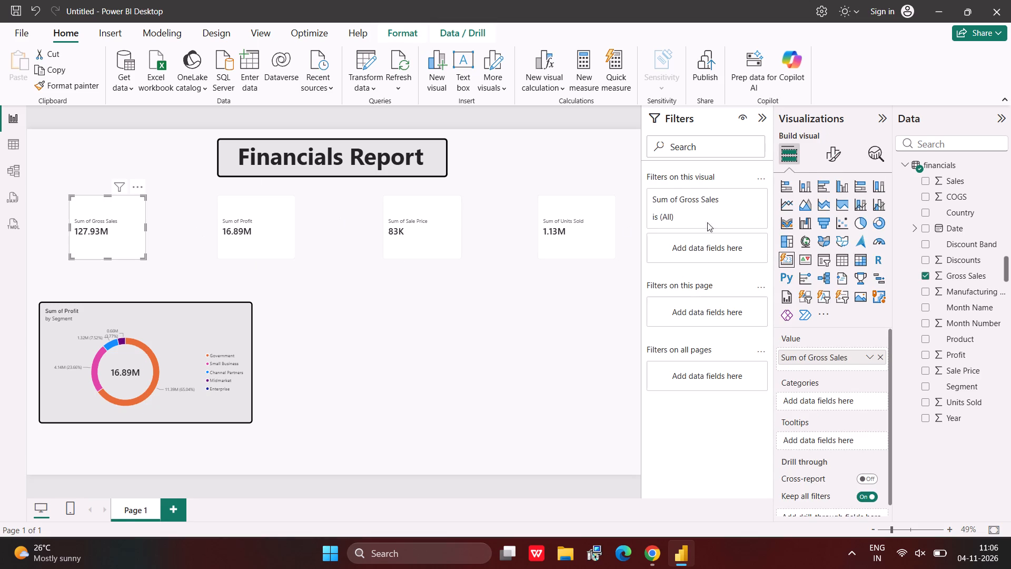
click(825, 159)
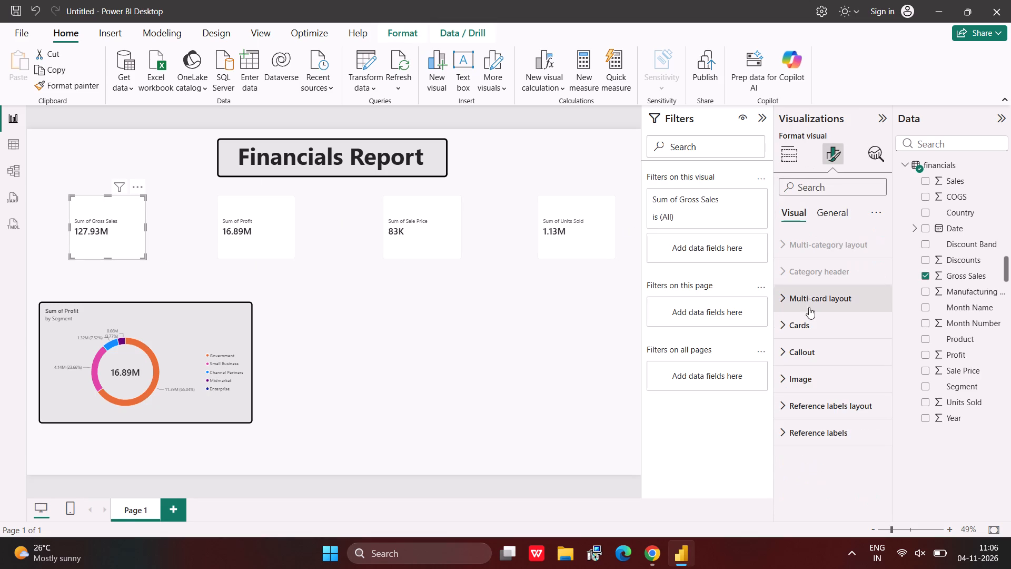
click(806, 346)
scroll(822, 414, down, 3)
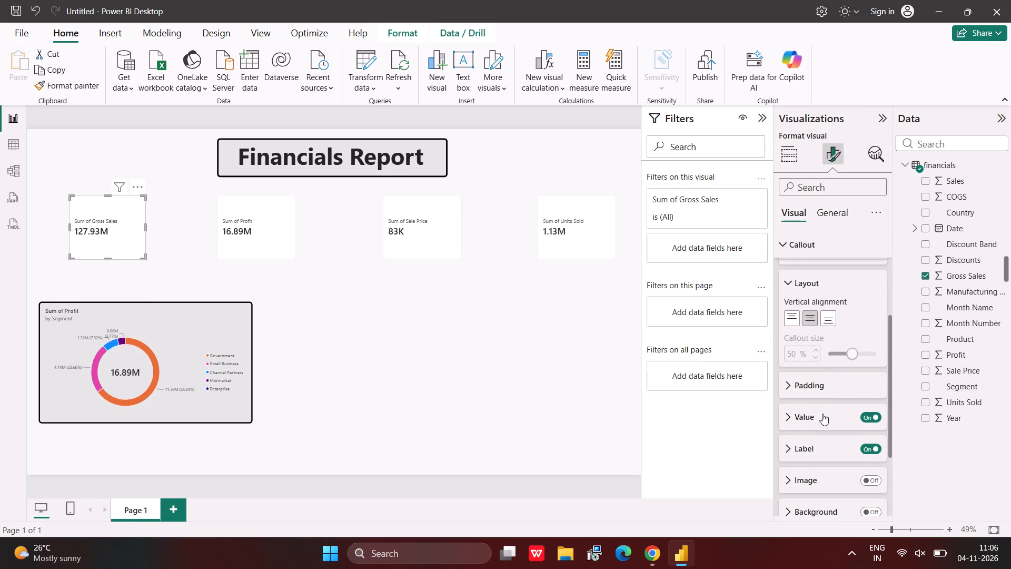
click(822, 414)
scroll(822, 414, down, 3)
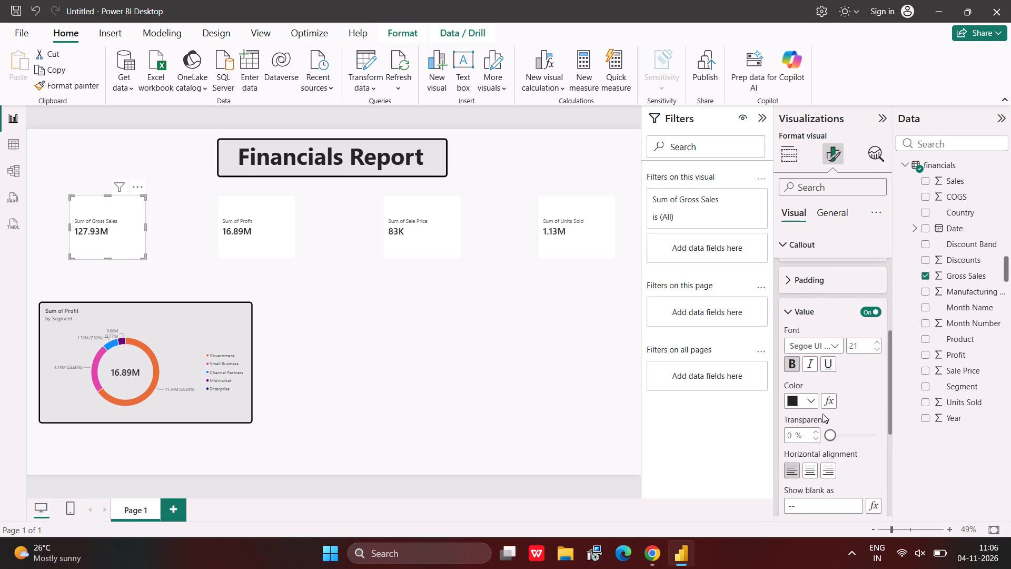
triple_click(878, 340)
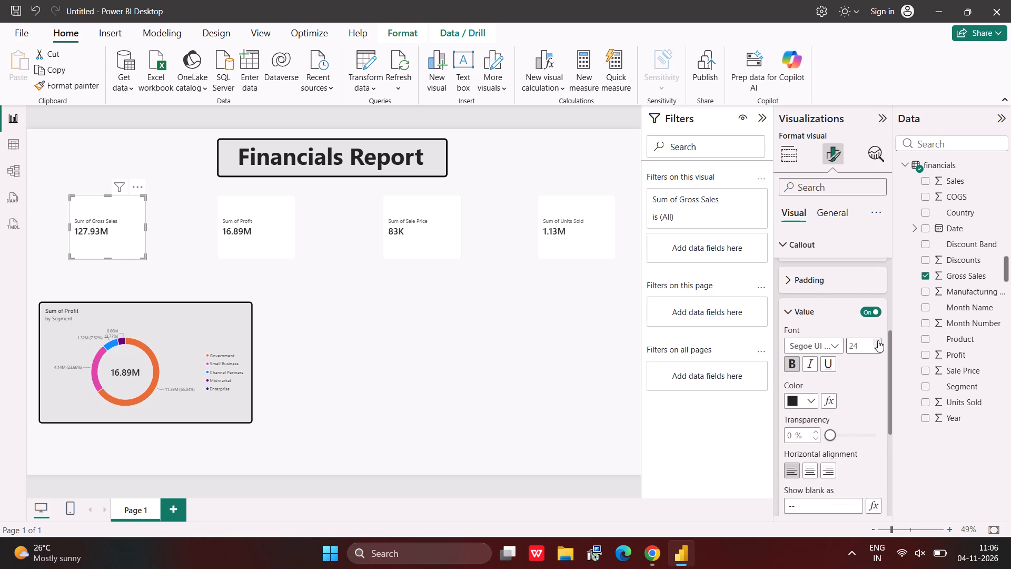
click(878, 340)
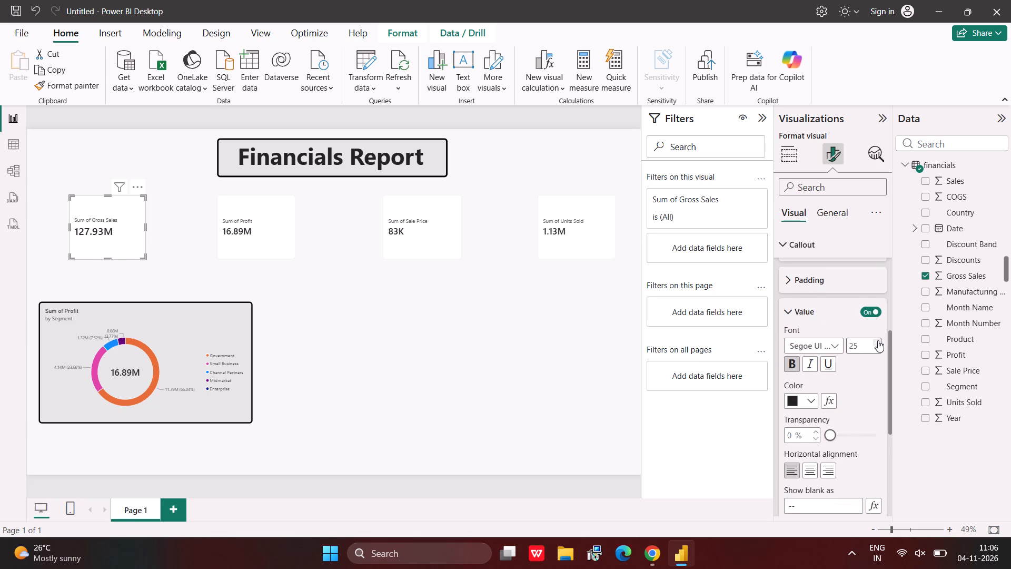
triple_click(878, 340)
scroll(853, 387, down, 1)
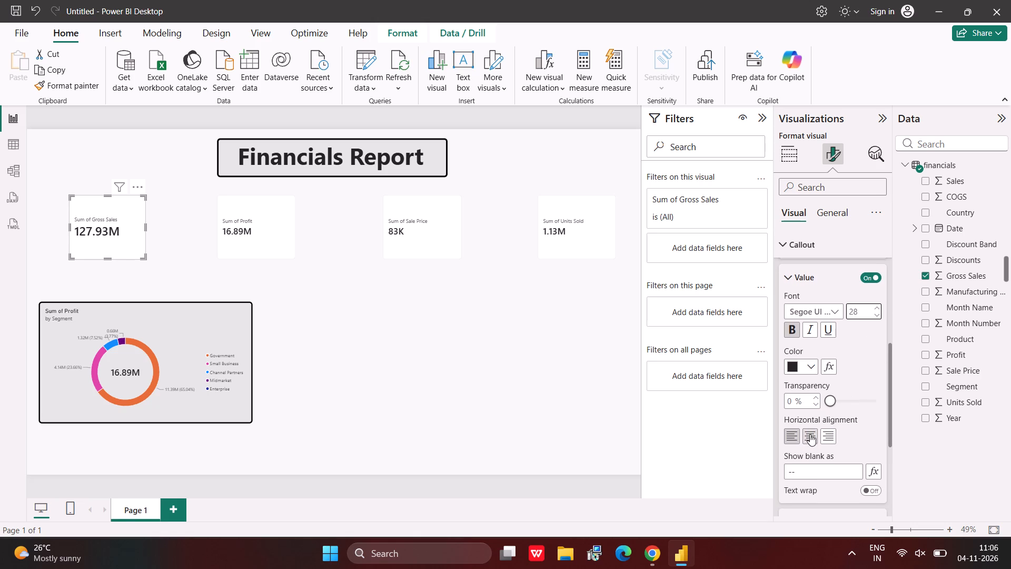
click(811, 434)
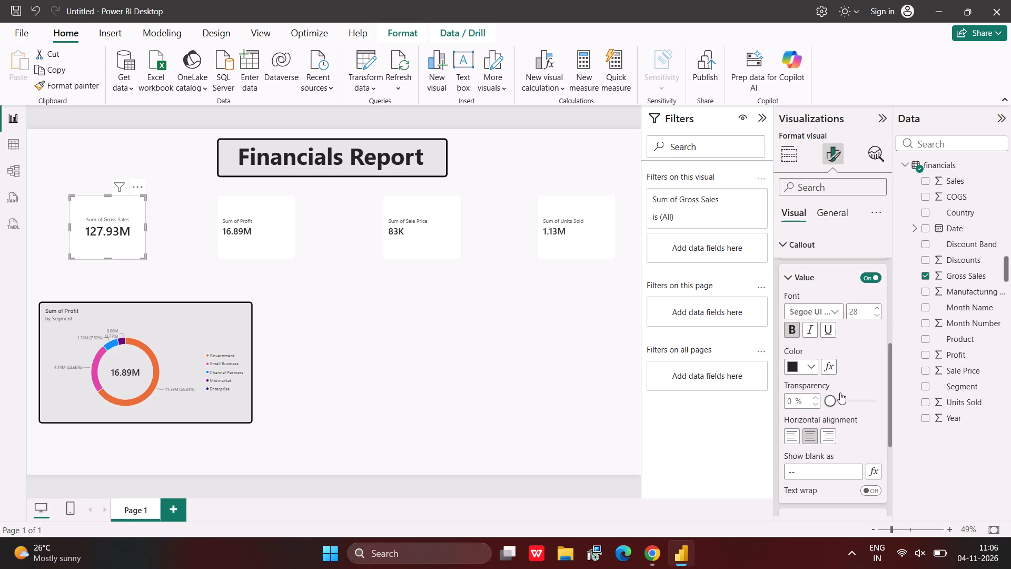
Try smaller font sizes down to 20 for the Gross Sales card's value, and settle on 24.
double_click(878, 318)
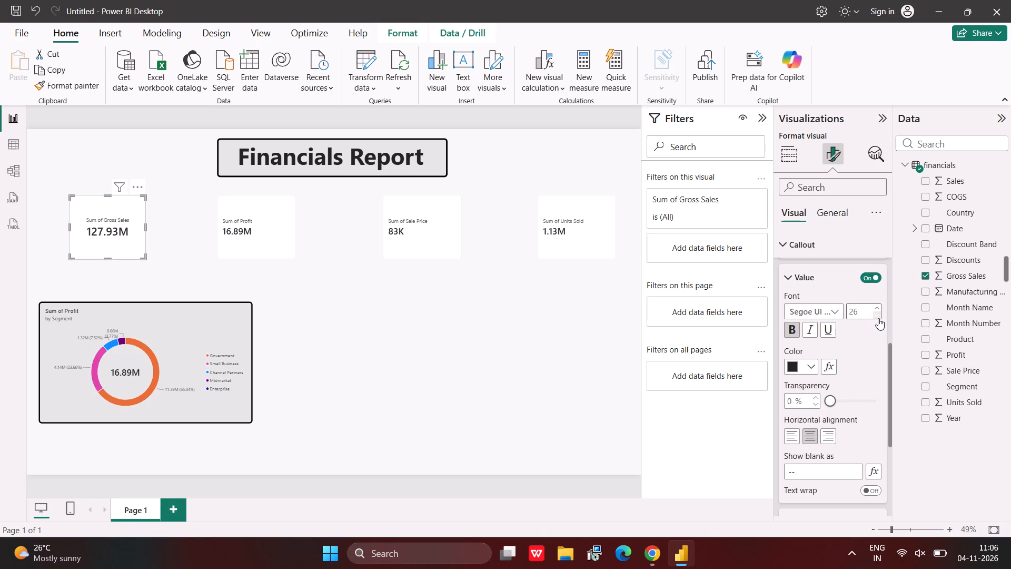
triple_click(878, 318)
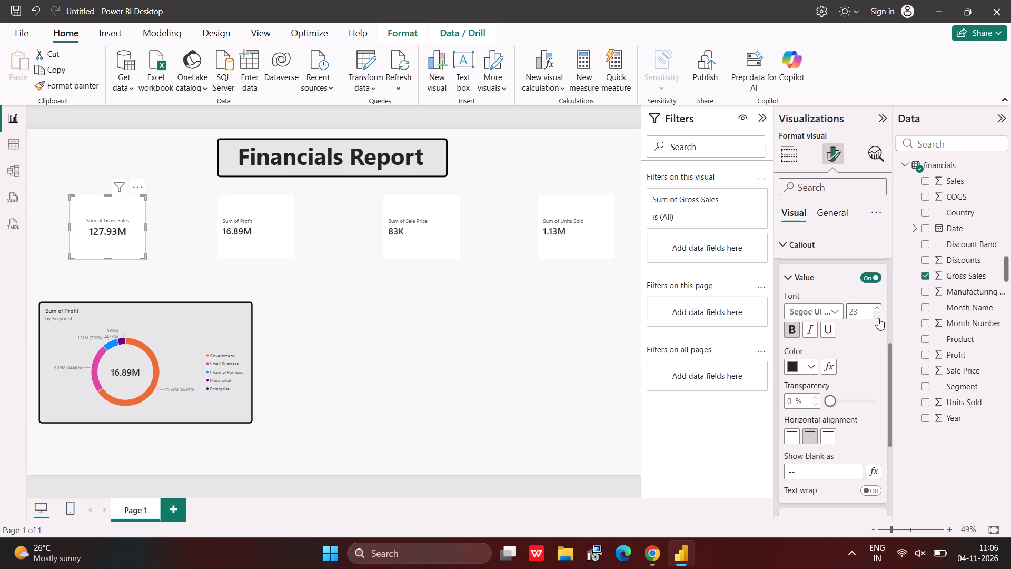
click(878, 318)
click(878, 318)
click(878, 318)
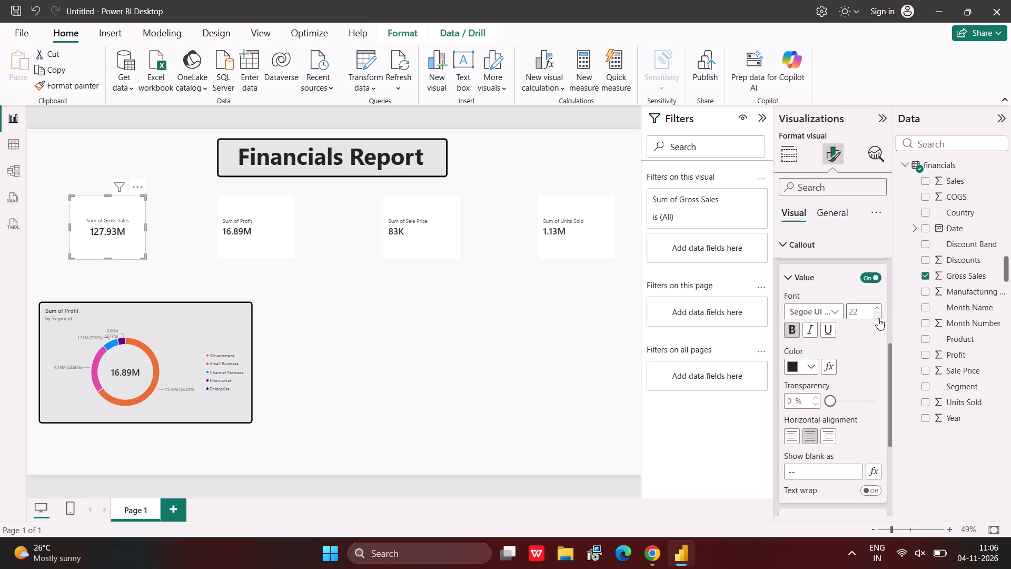
click(878, 318)
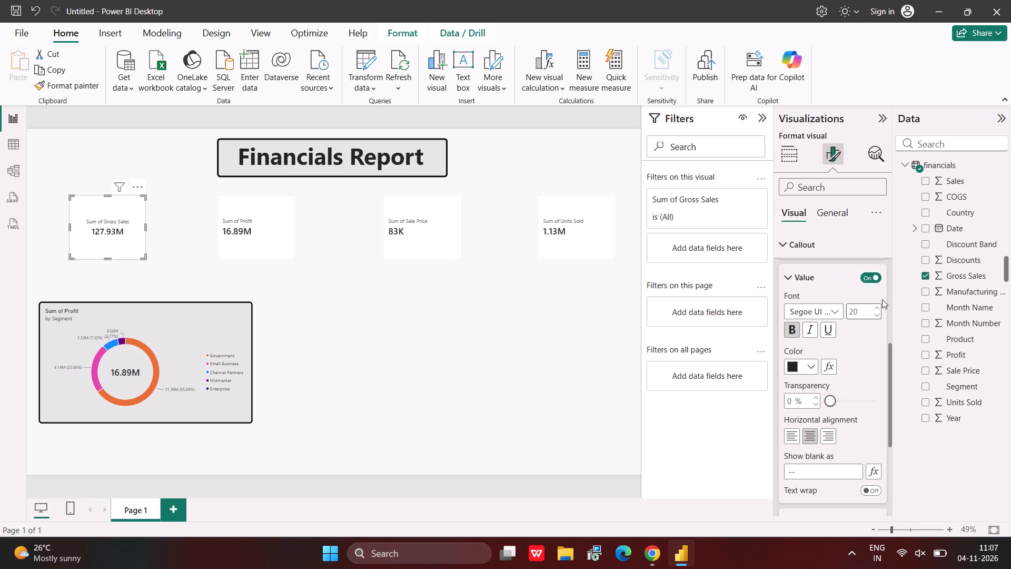
triple_click(878, 306)
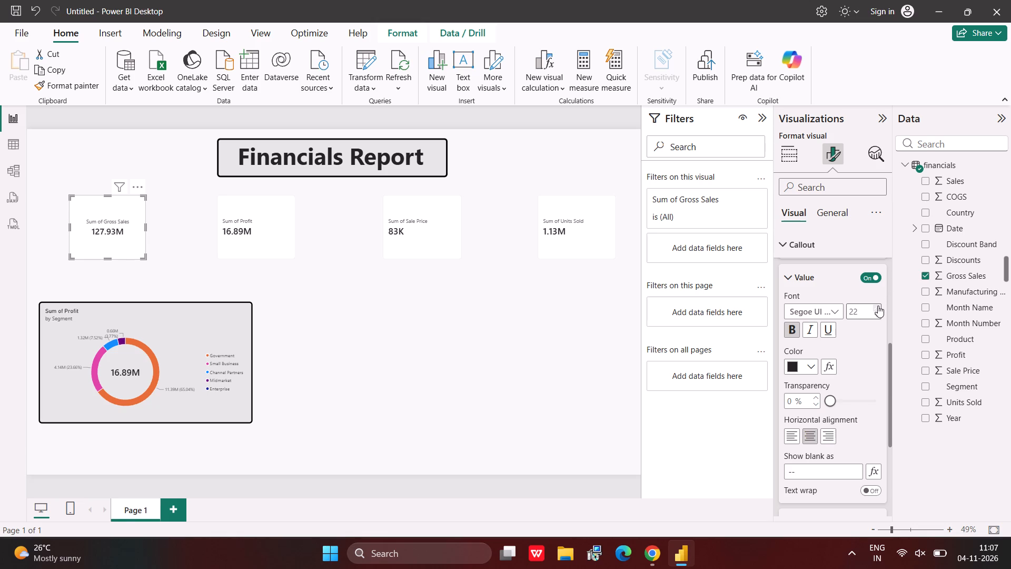
click(878, 306)
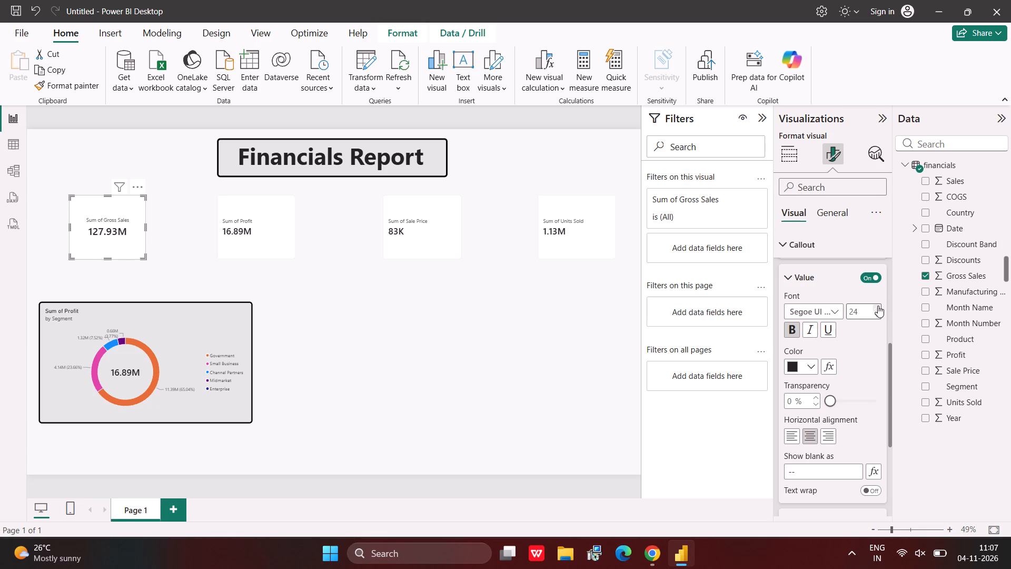
click(518, 326)
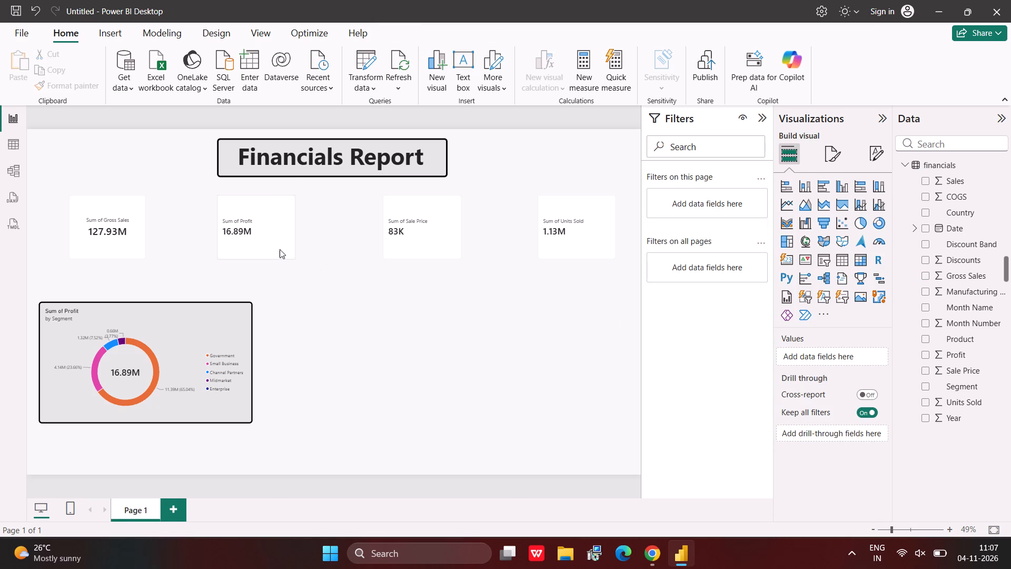
Centre the Profit card's callout value, make it bold and raise its font size to match the Gross Sales card.
click(280, 249)
click(839, 162)
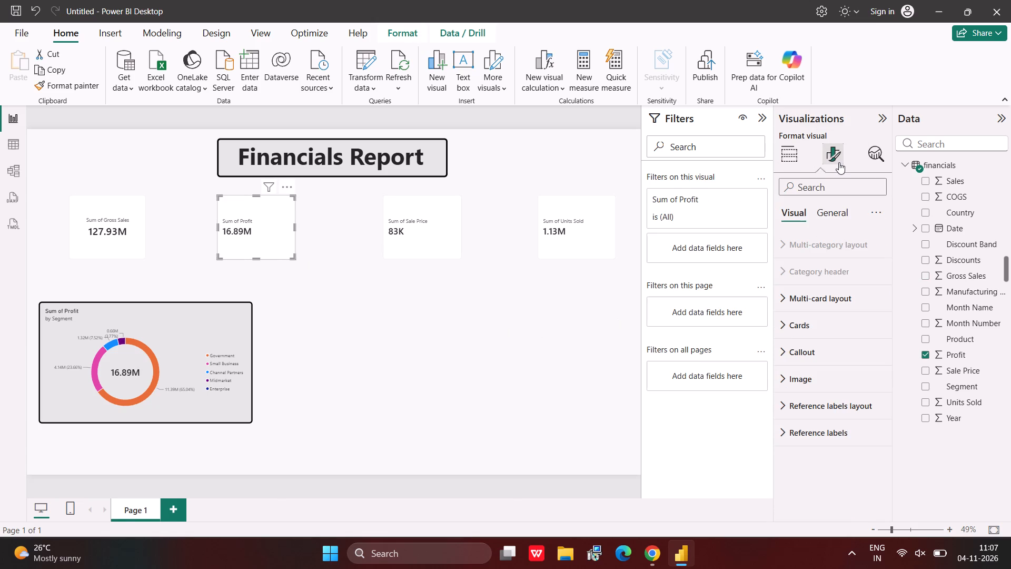
click(815, 349)
scroll(815, 349, down, 6)
click(823, 310)
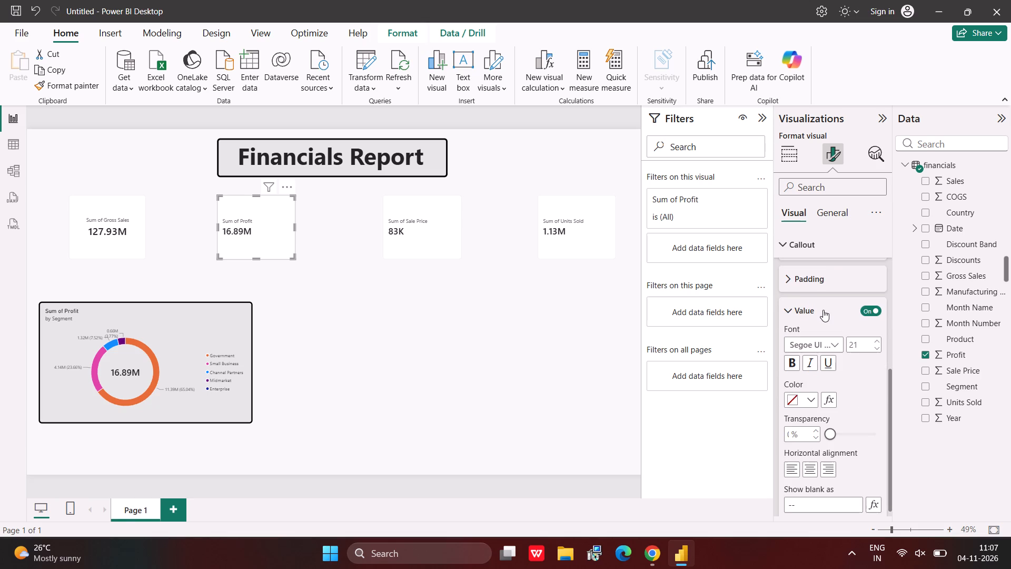
scroll(825, 423, down, 1)
click(810, 420)
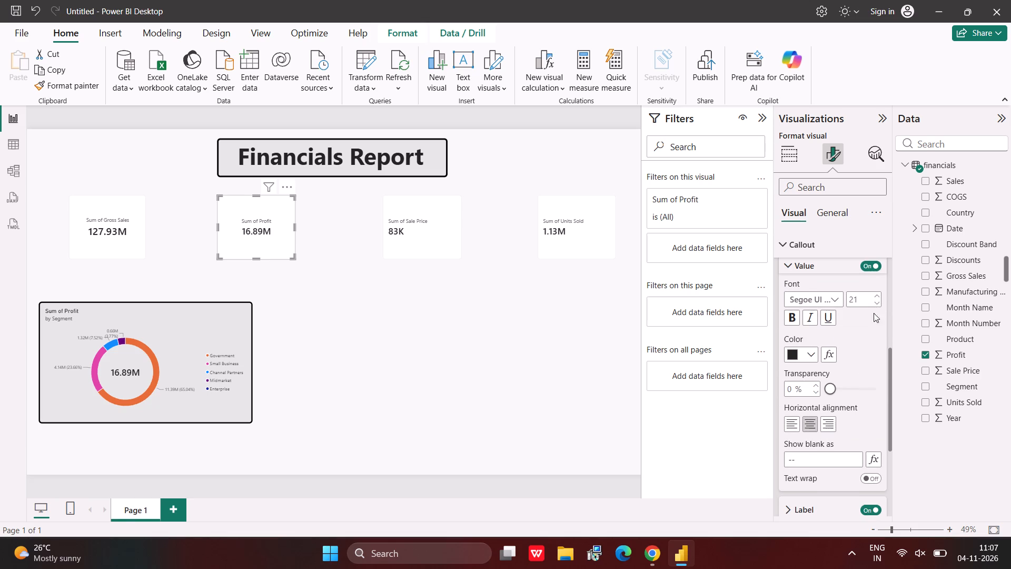
click(791, 315)
triple_click(876, 292)
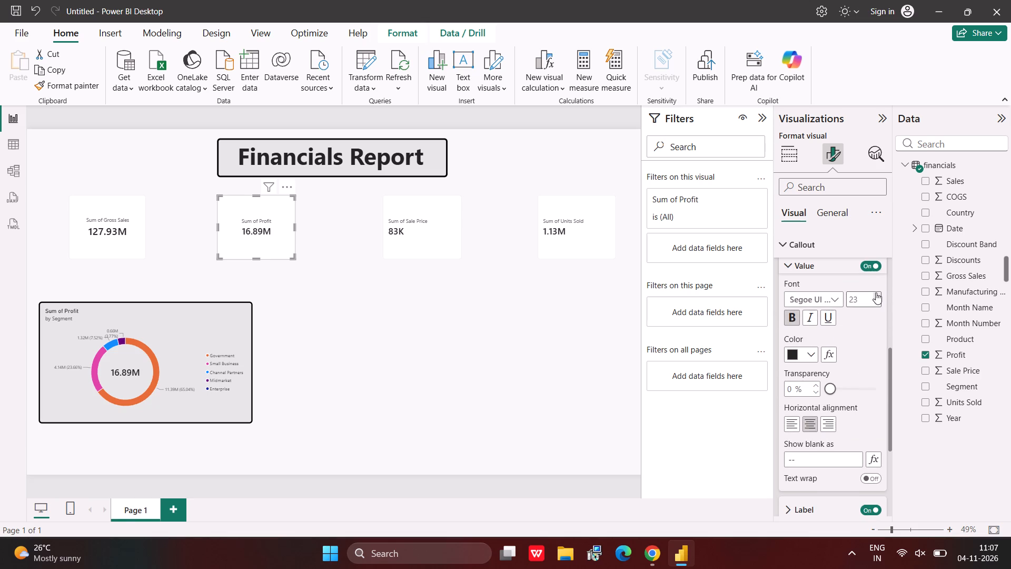
Centre the Sale Price card's callout value horizontally, make it bold and set its font size to 24.
click(440, 225)
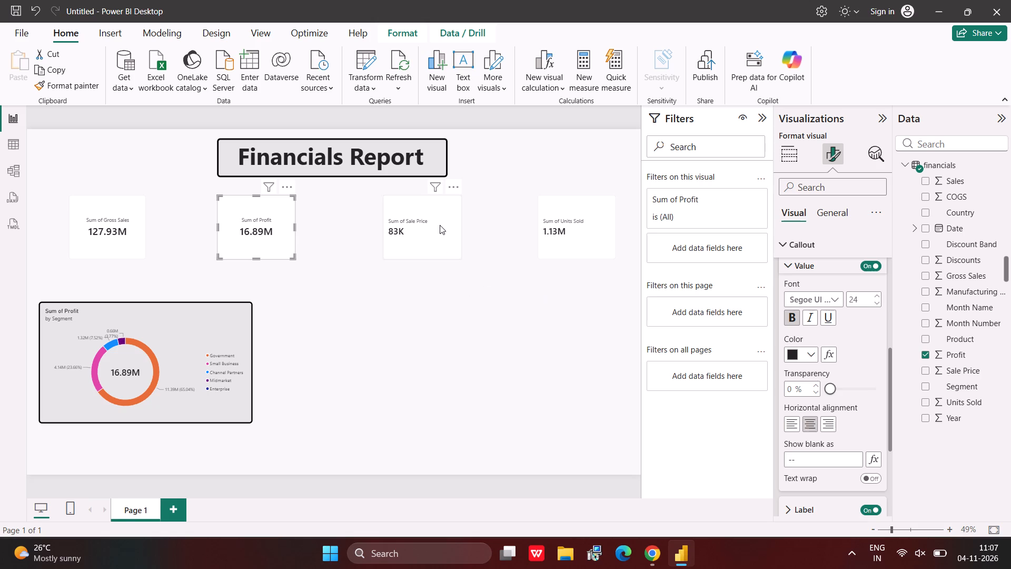
click(829, 208)
click(805, 210)
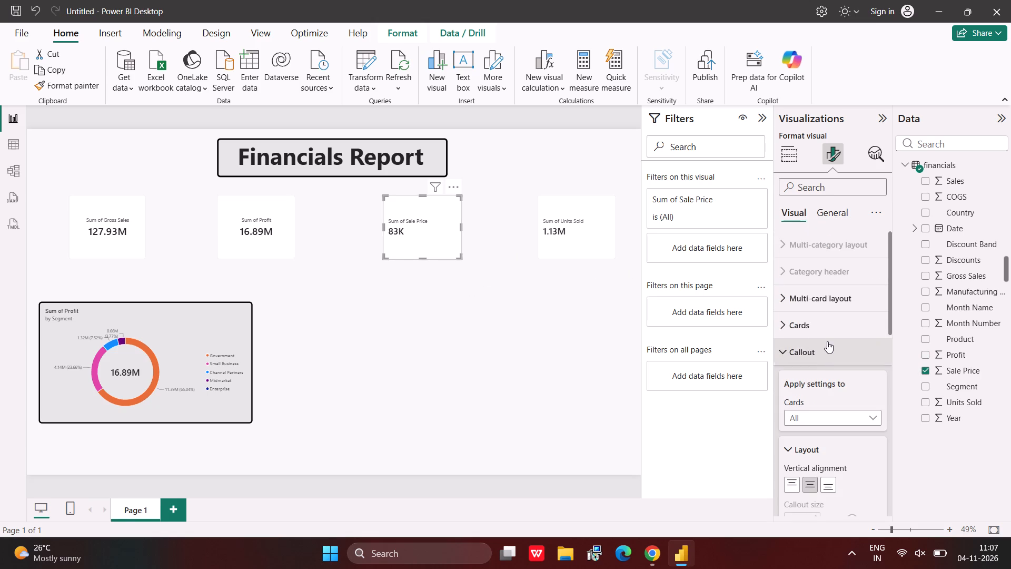
scroll(825, 416, down, 3)
scroll(818, 490, down, 1)
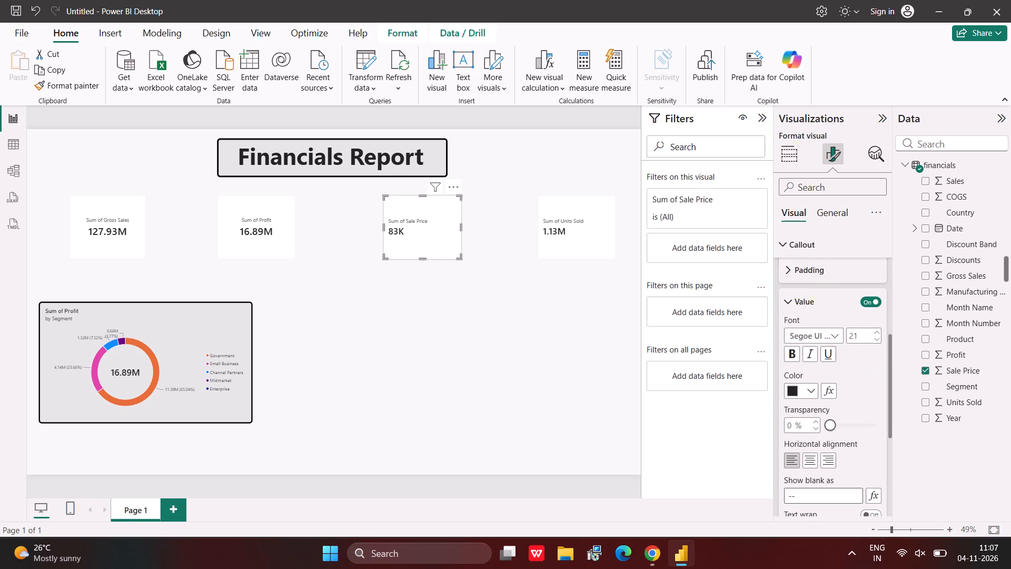
scroll(818, 490, down, 1)
click(806, 448)
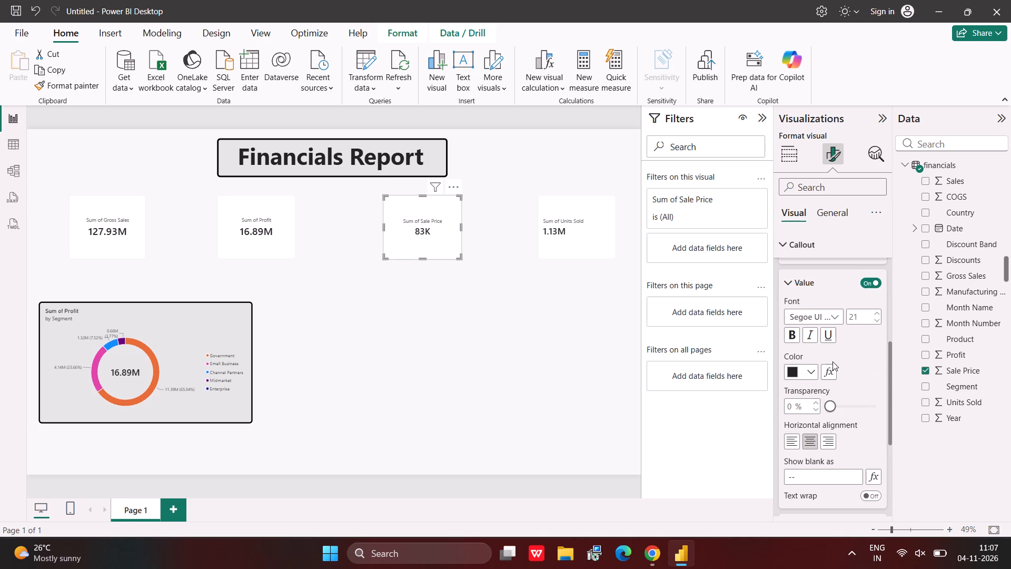
click(788, 336)
triple_click(877, 312)
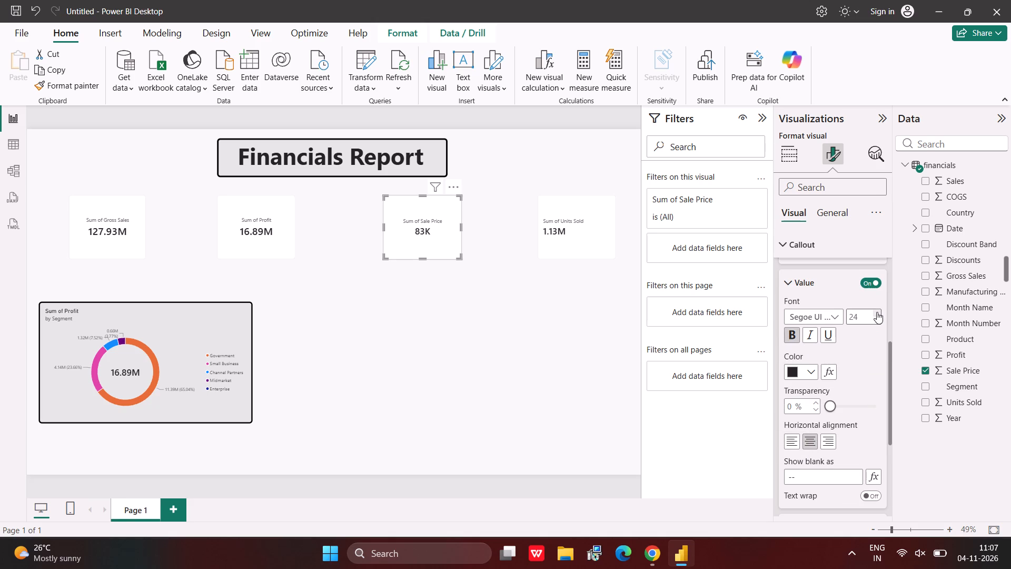
Set the Units Sold card's callout value to font size 24, make it bold and centre it horizontally.
click(590, 234)
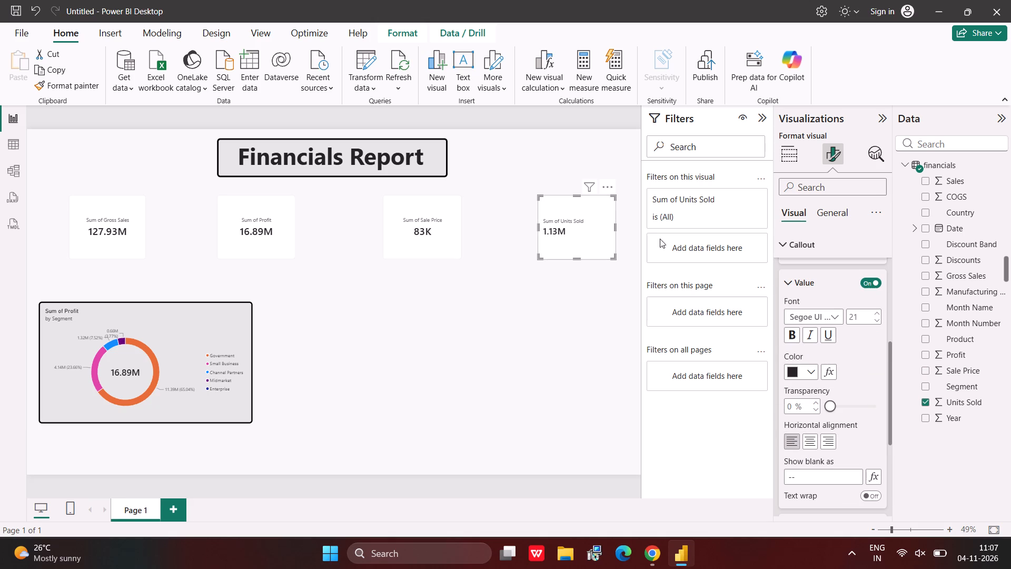
triple_click(875, 312)
click(793, 330)
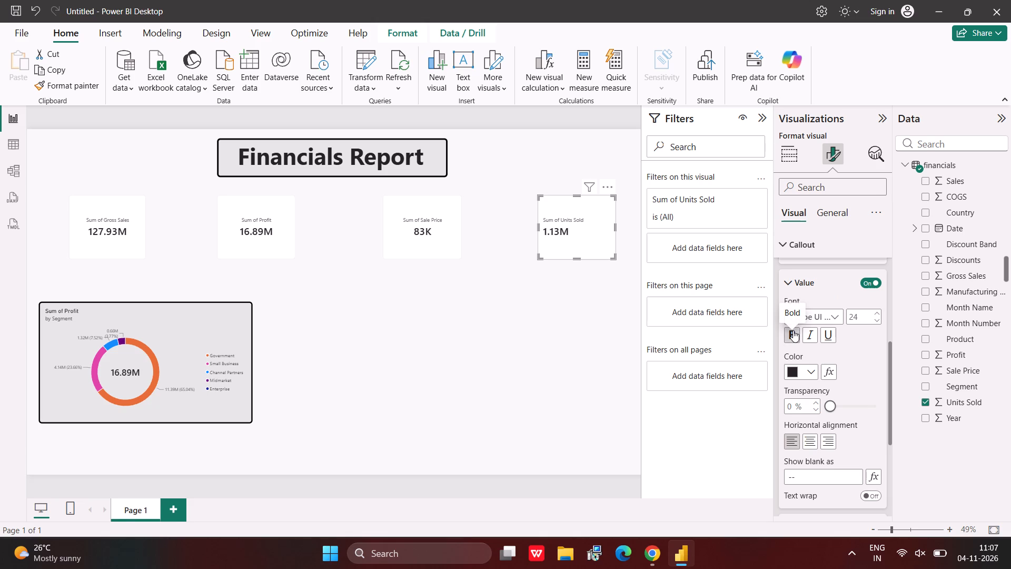
scroll(793, 330, down, 2)
click(811, 372)
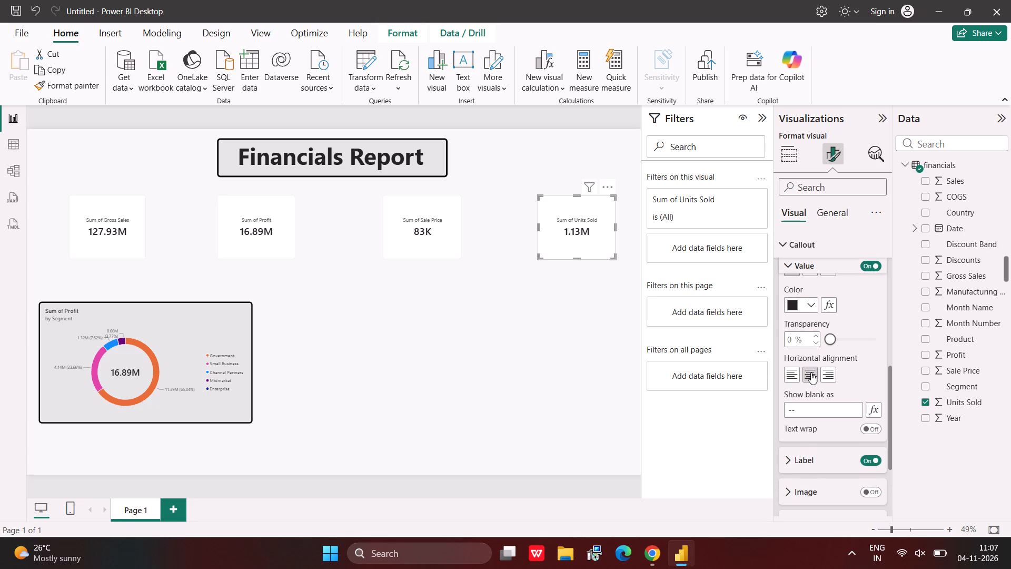
click(487, 341)
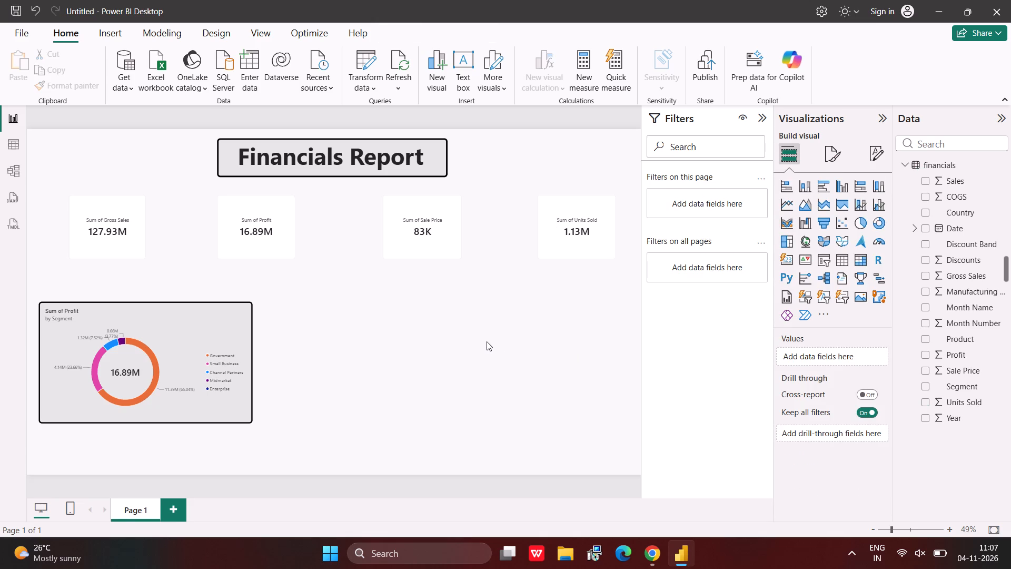
Turn on the Gross Sales card's background effect and colour it the lightest grey shade of the theme's white.
click(135, 237)
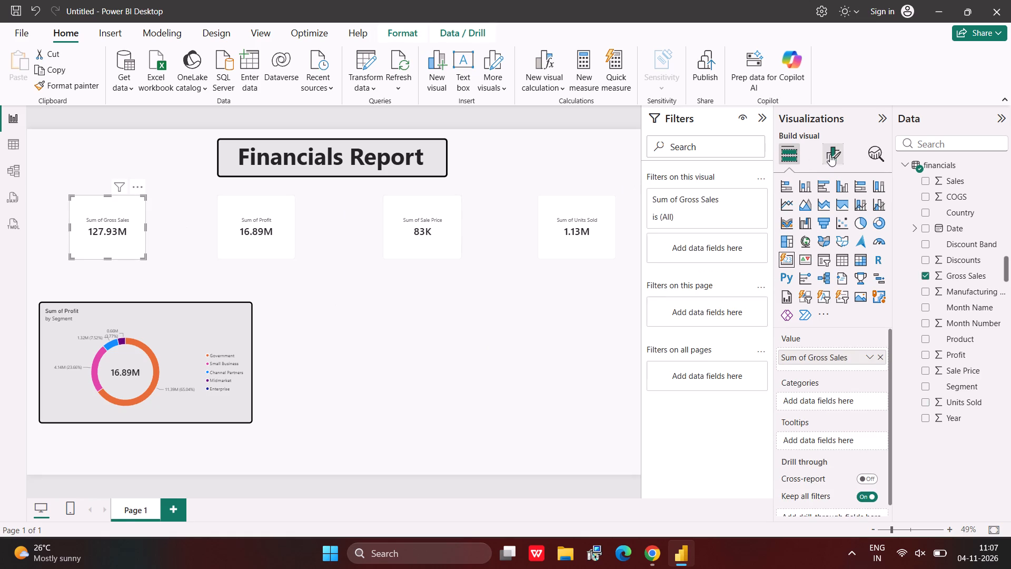
click(830, 154)
click(843, 211)
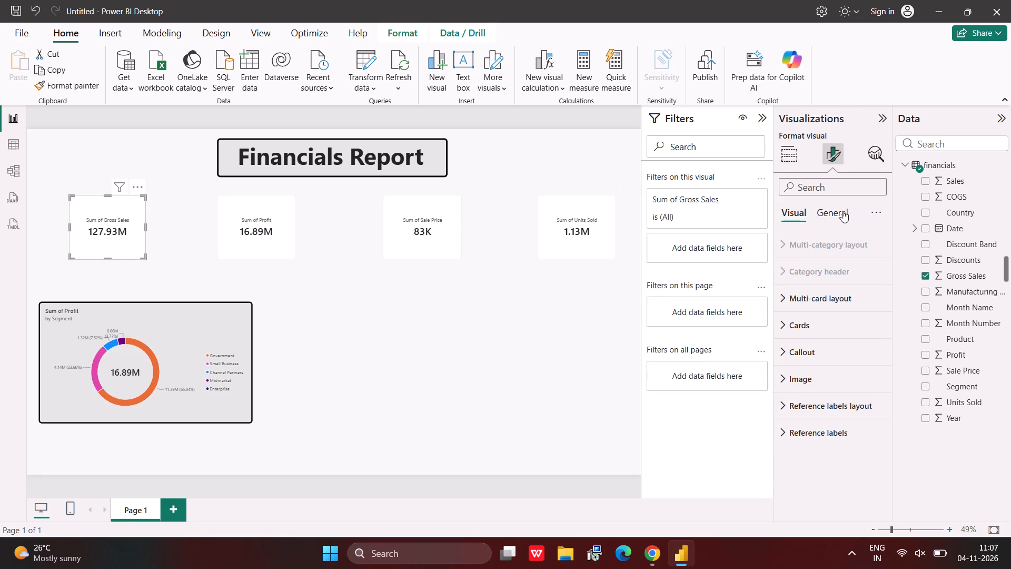
click(819, 297)
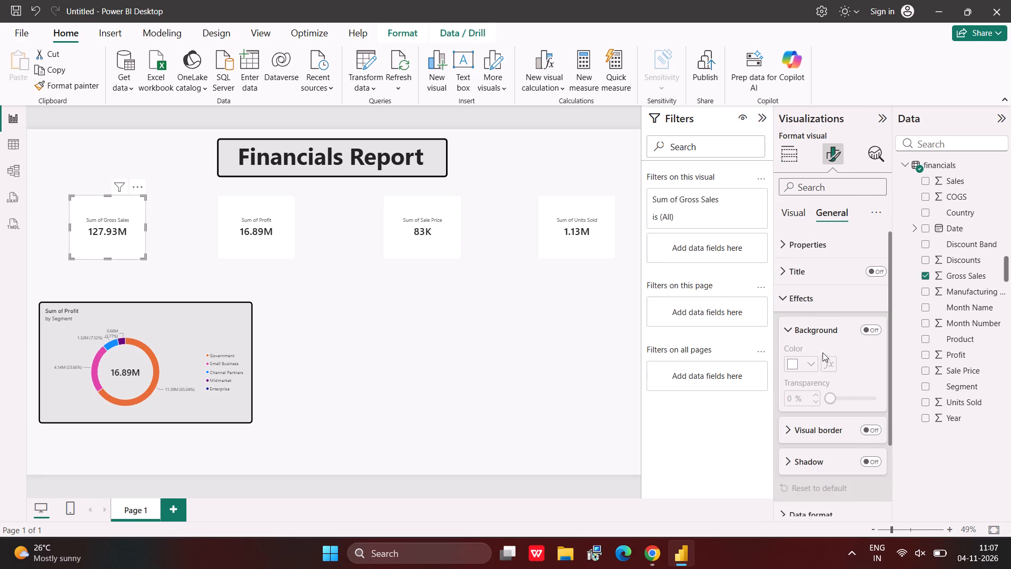
click(867, 328)
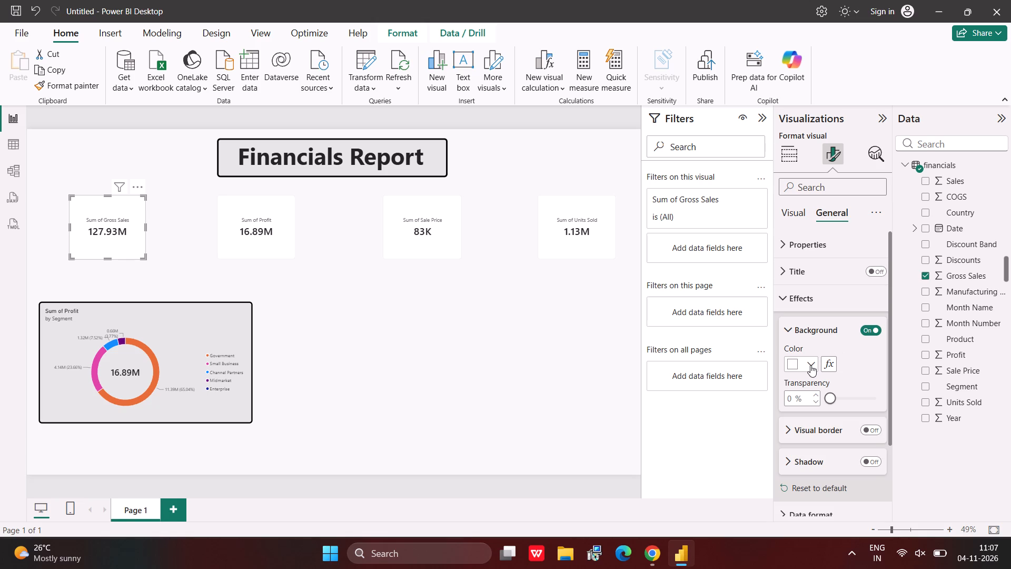
click(810, 365)
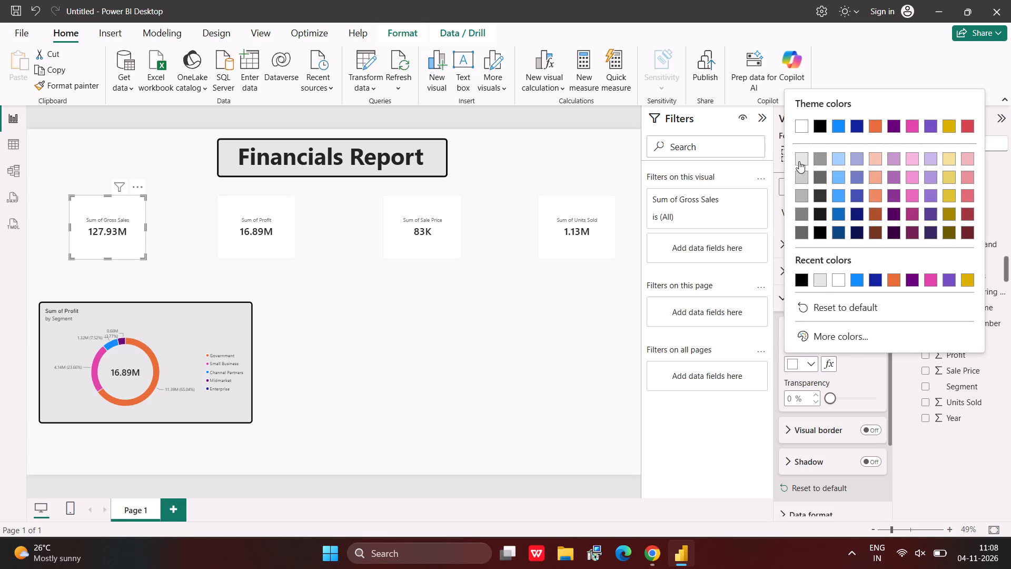
click(798, 152)
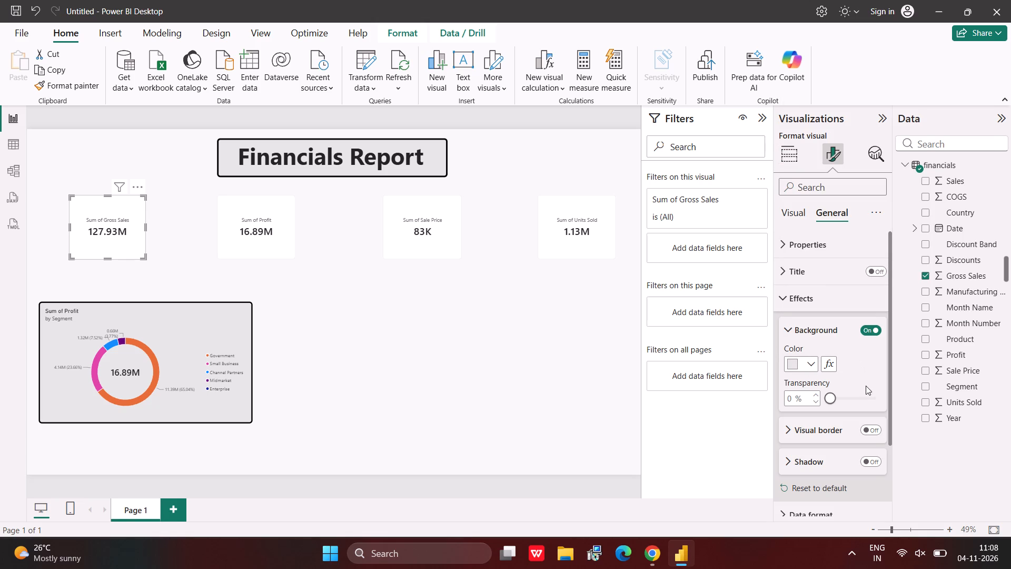
click(811, 364)
click(803, 154)
Add a black visual border with a width of 3 px to the Gross Sales card.
scroll(861, 378, down, 1)
click(835, 388)
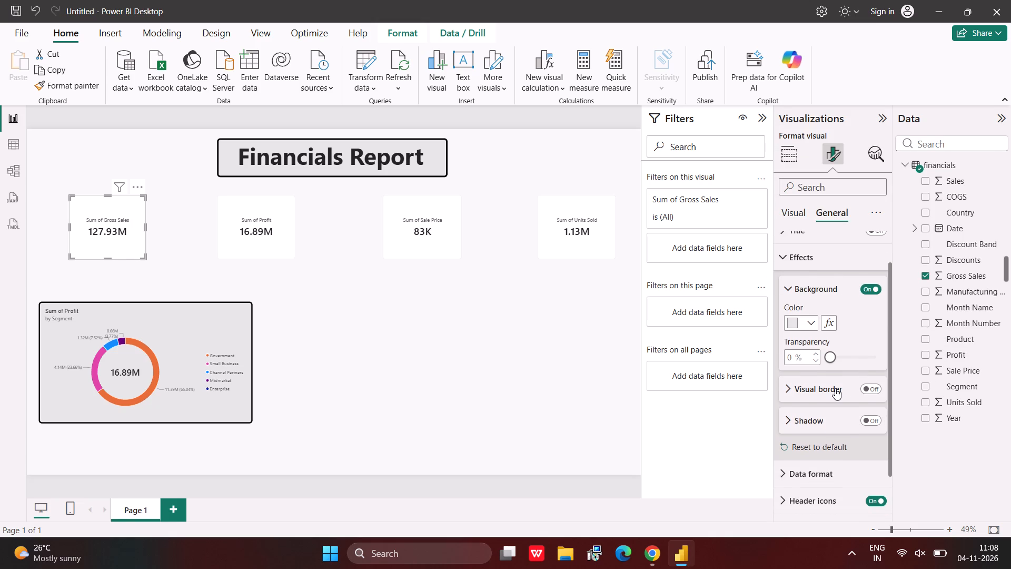
click(868, 390)
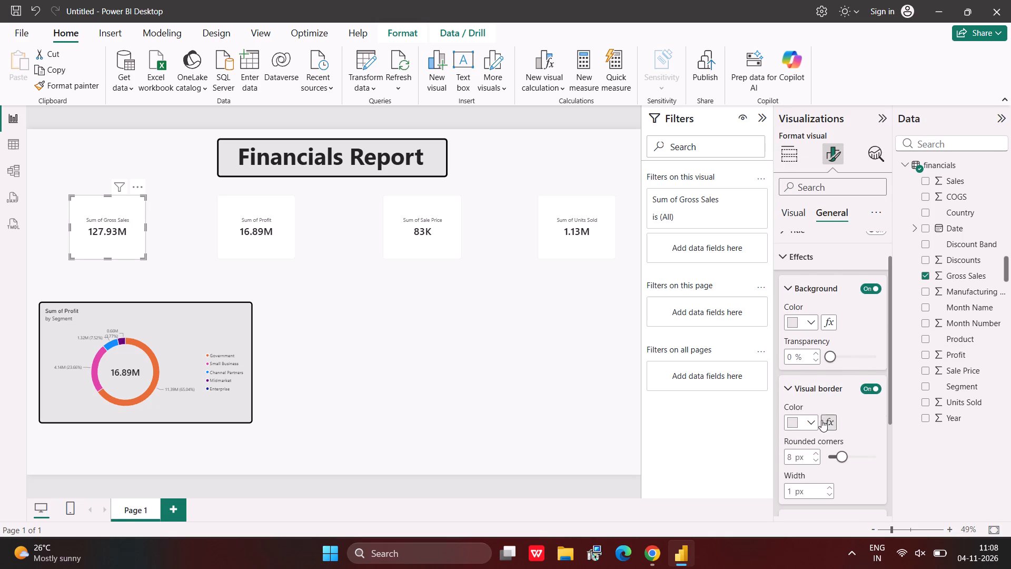
click(809, 420)
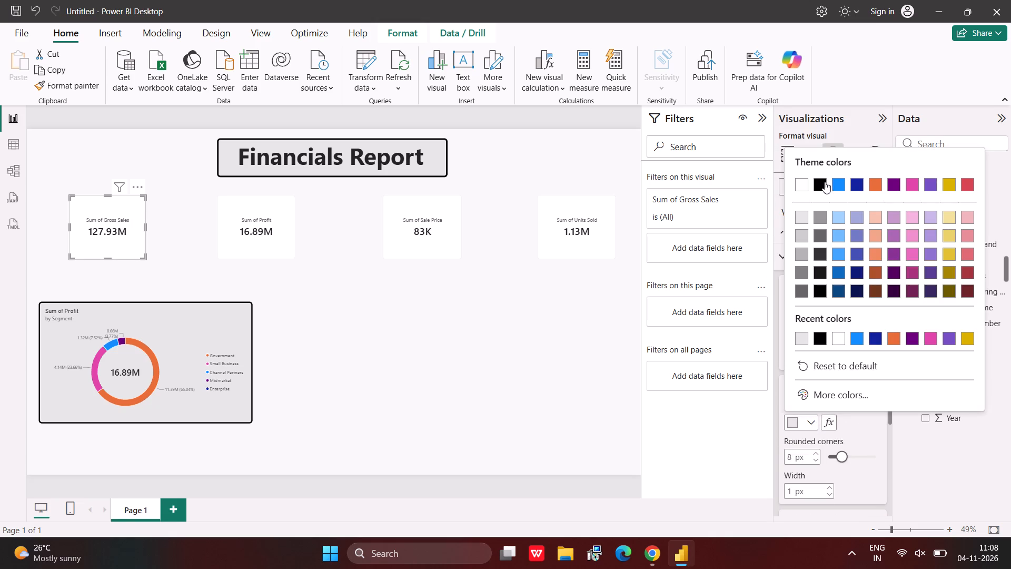
click(820, 184)
scroll(856, 416, down, 1)
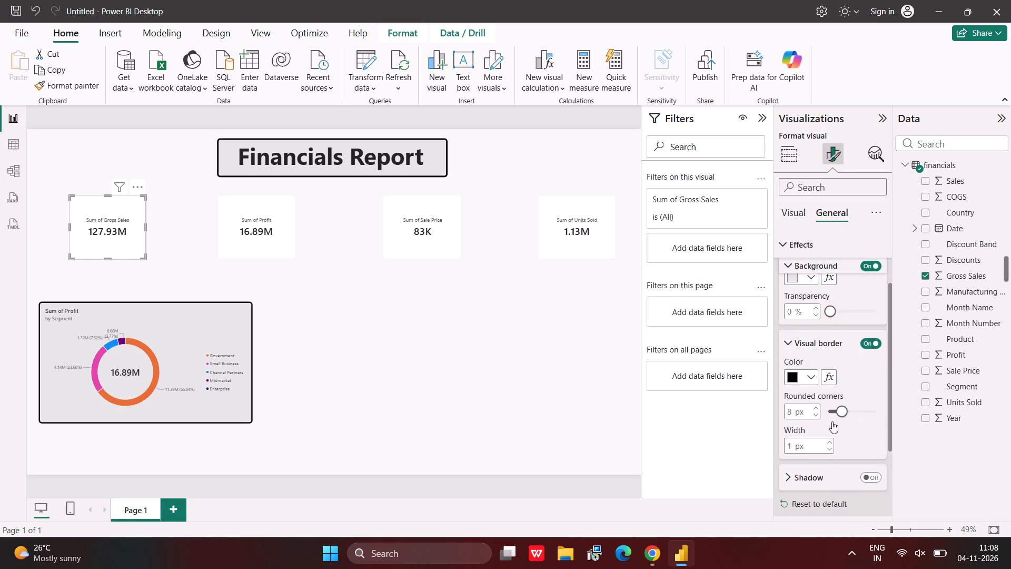
click(830, 444)
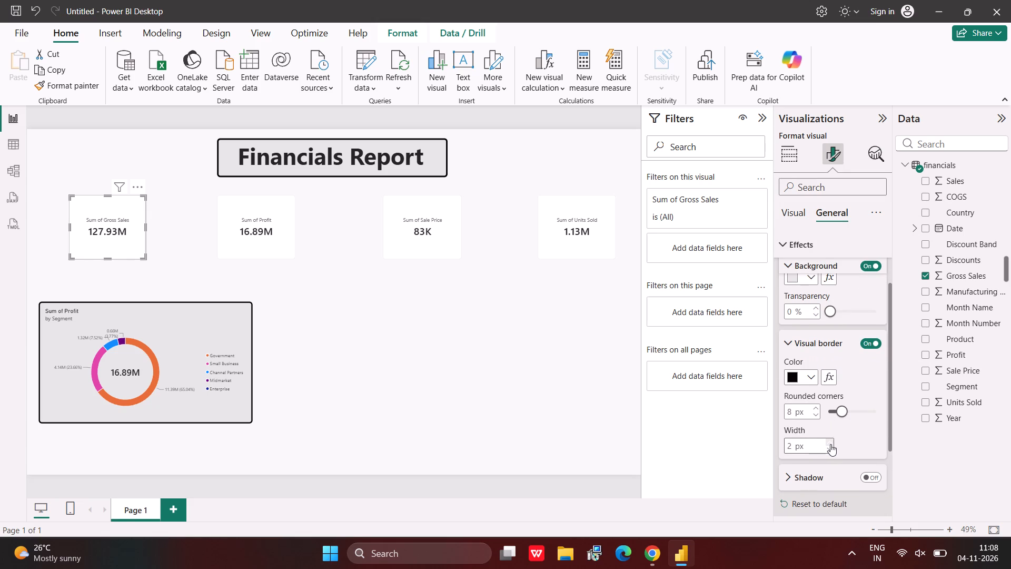
click(830, 444)
click(523, 382)
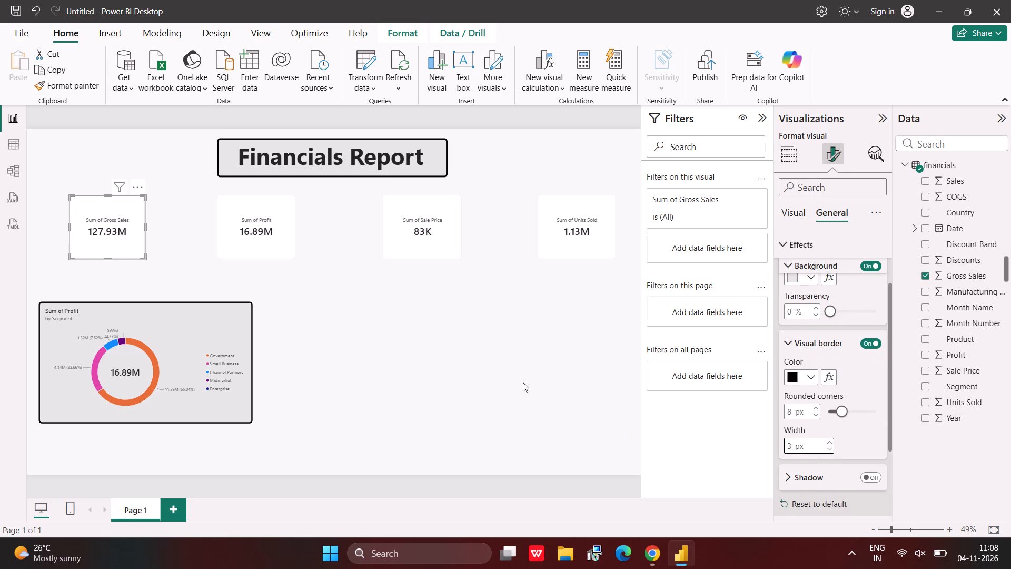
Turn on the Profit card's background effect and give it the same light grey as the Gross Sales card.
click(283, 251)
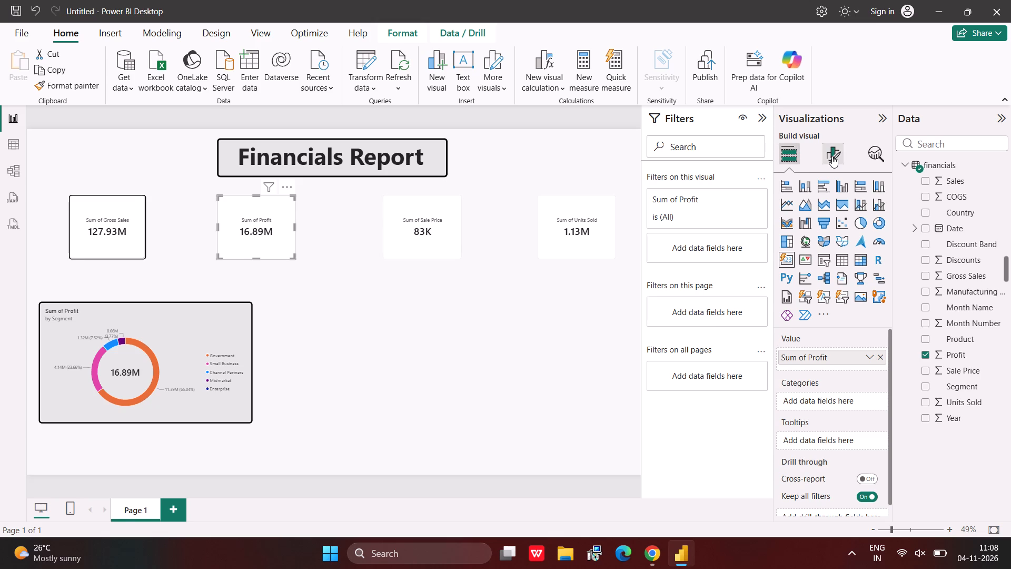
click(832, 156)
click(842, 212)
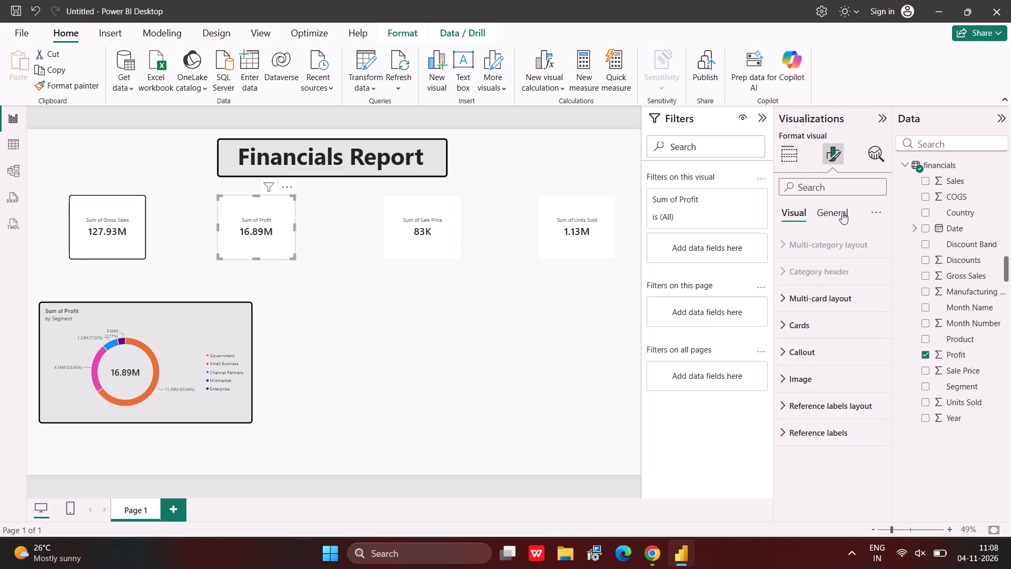
click(825, 291)
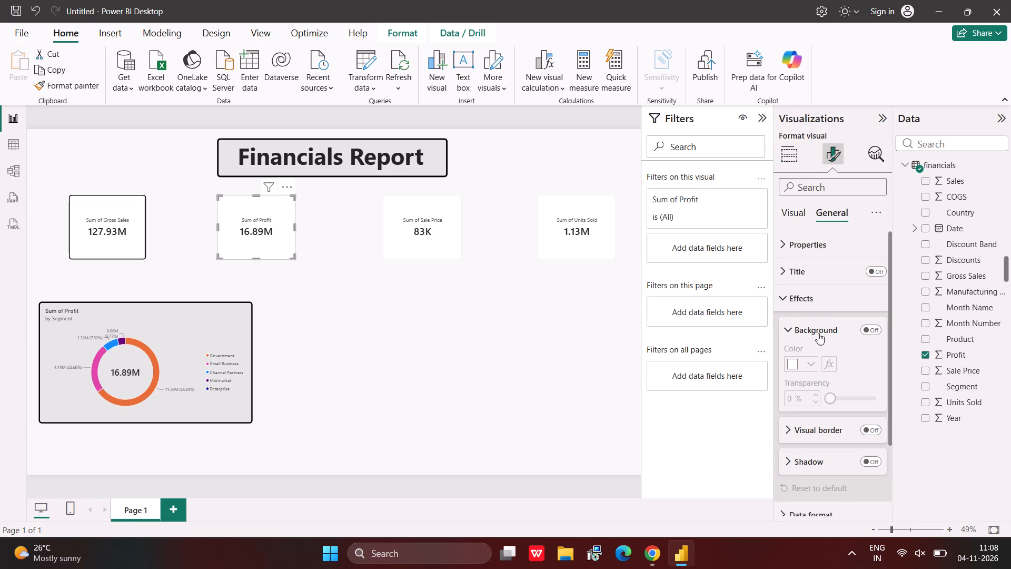
click(865, 331)
click(804, 366)
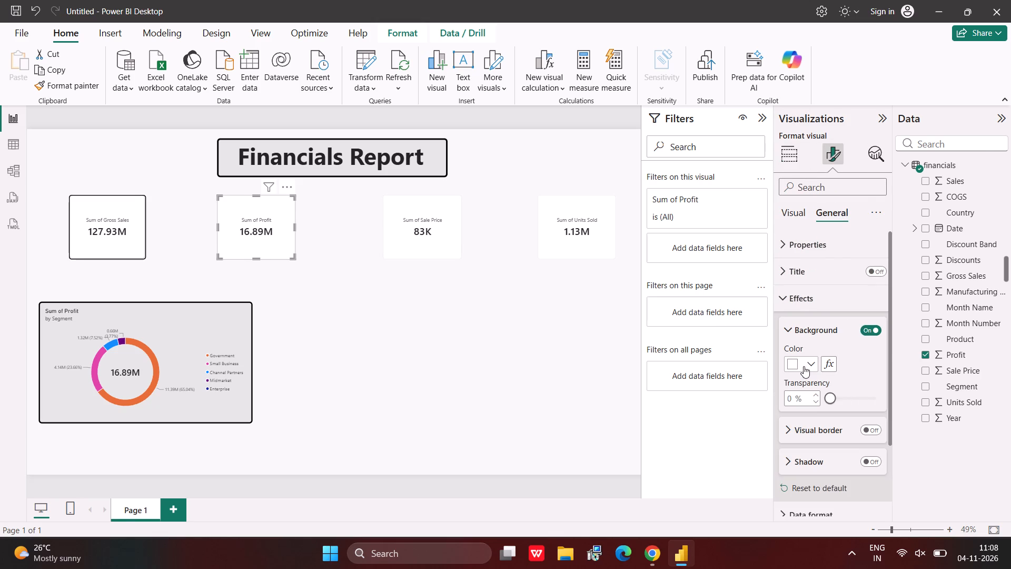
click(802, 161)
Add a black visual border with a width of 3 px to the Profit card, and compare its settings with the Gross Sales card.
click(875, 434)
click(839, 430)
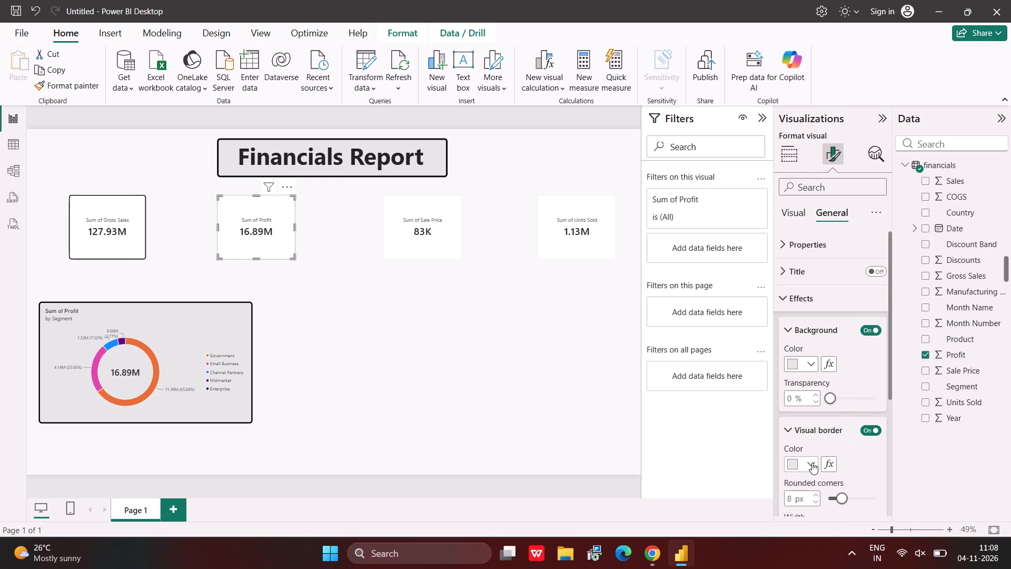
click(812, 463)
click(820, 222)
scroll(850, 432, down, 1)
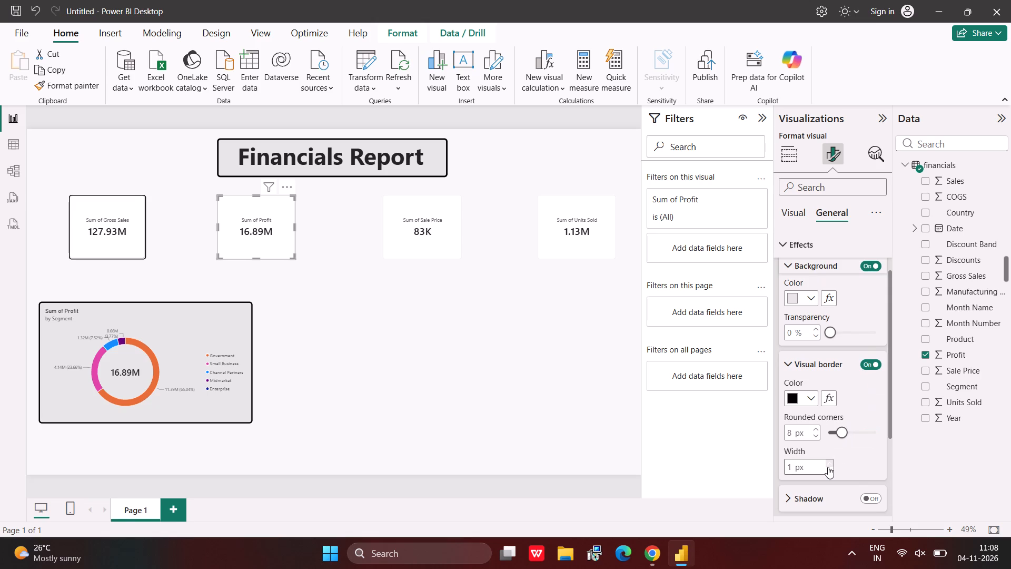
click(829, 462)
click(829, 462)
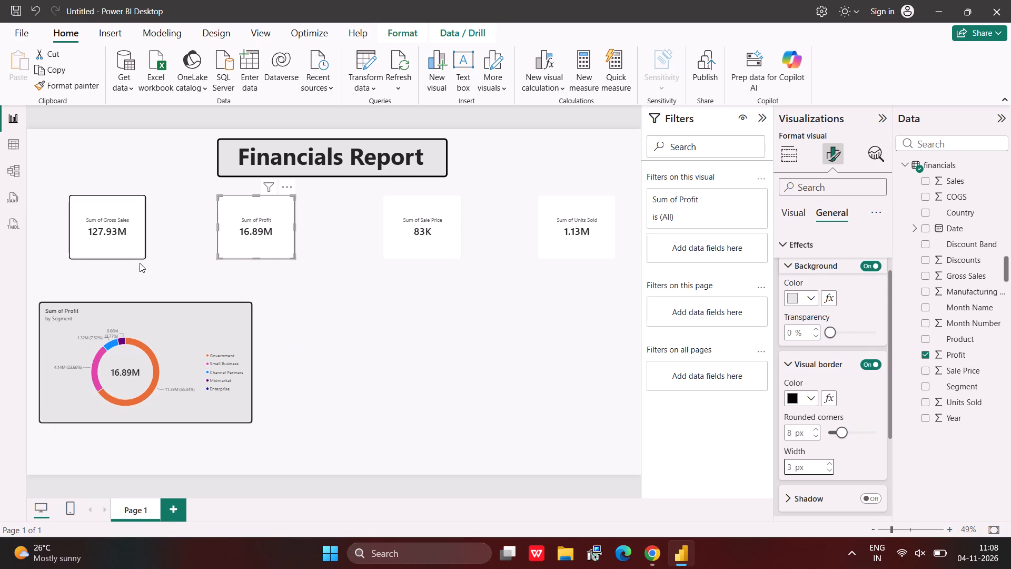
click(124, 251)
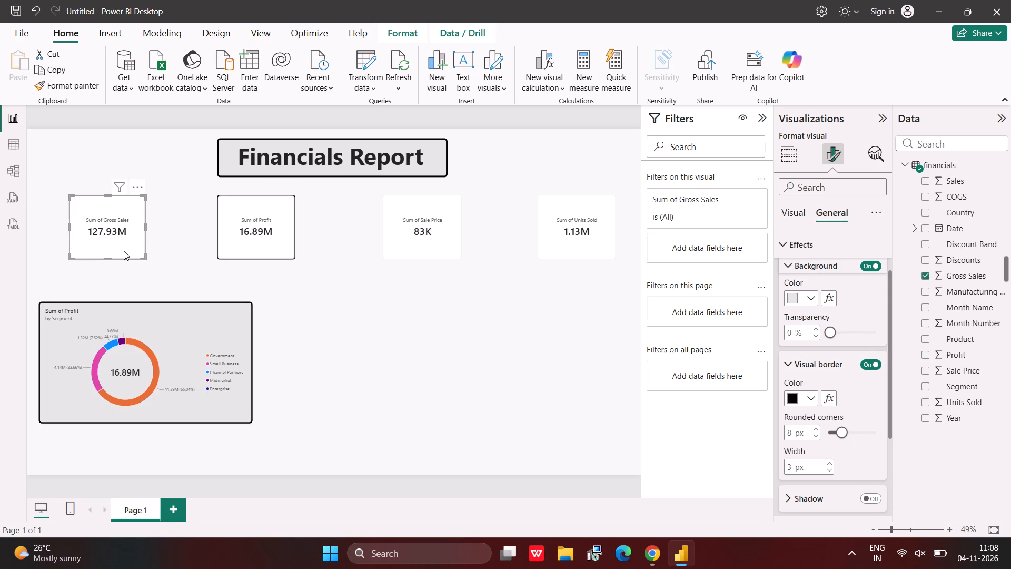
click(258, 244)
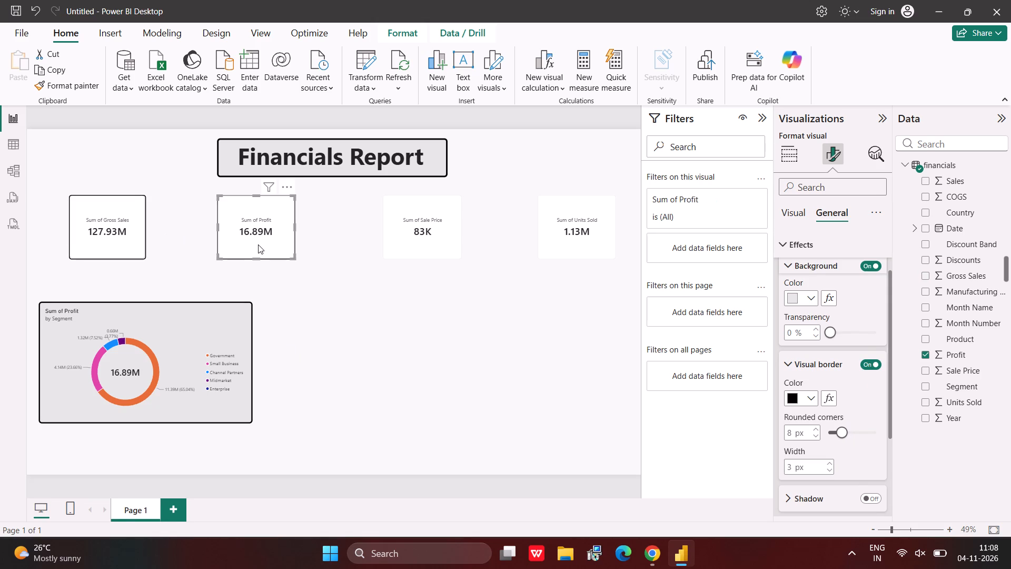
Turn on the Sale Price card's background effect and set its colour to the same light grey.
click(421, 239)
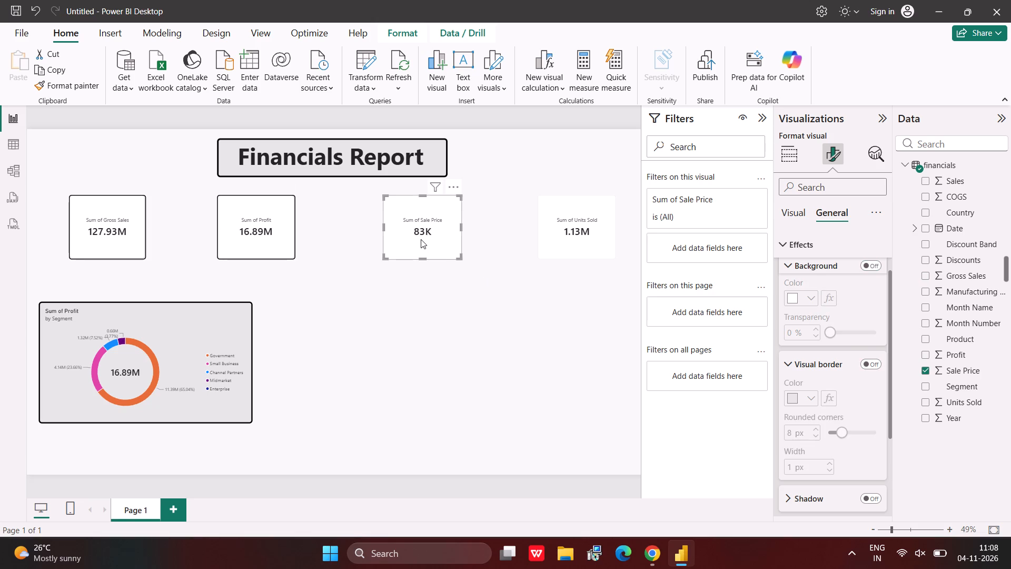
click(864, 264)
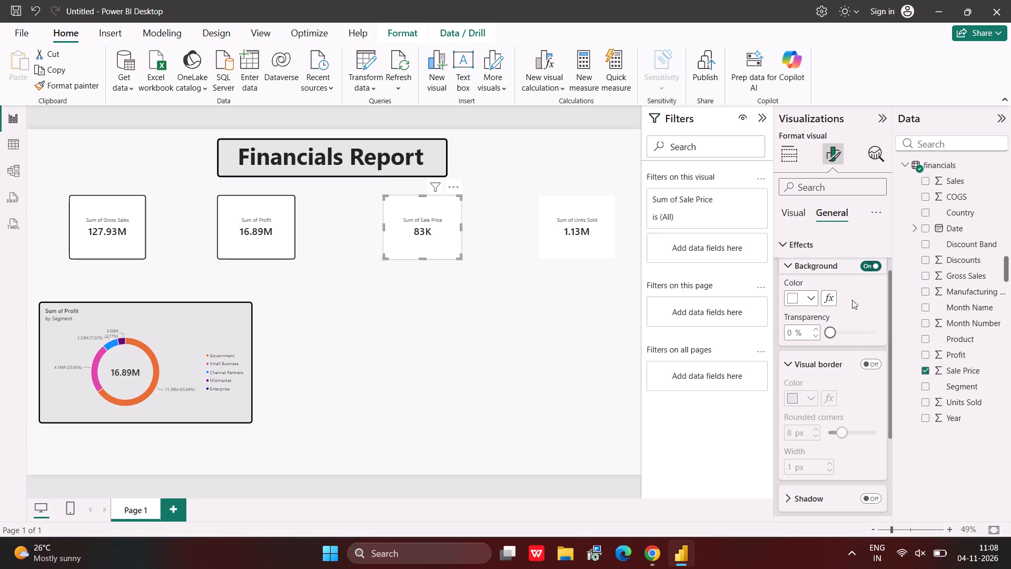
click(811, 299)
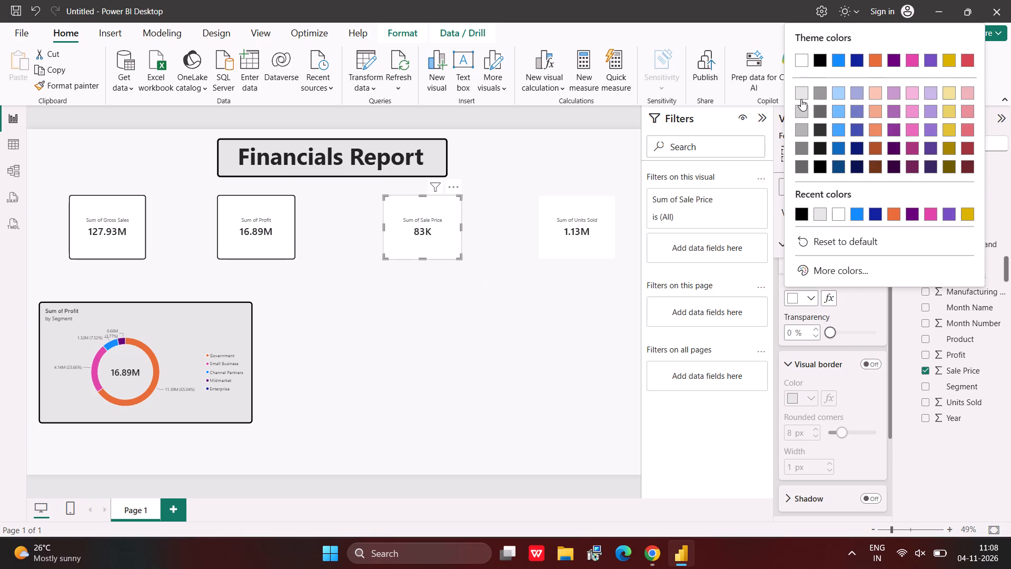
click(801, 99)
Turn on the Sale Price card's visual border and set its width to 3 px.
click(871, 362)
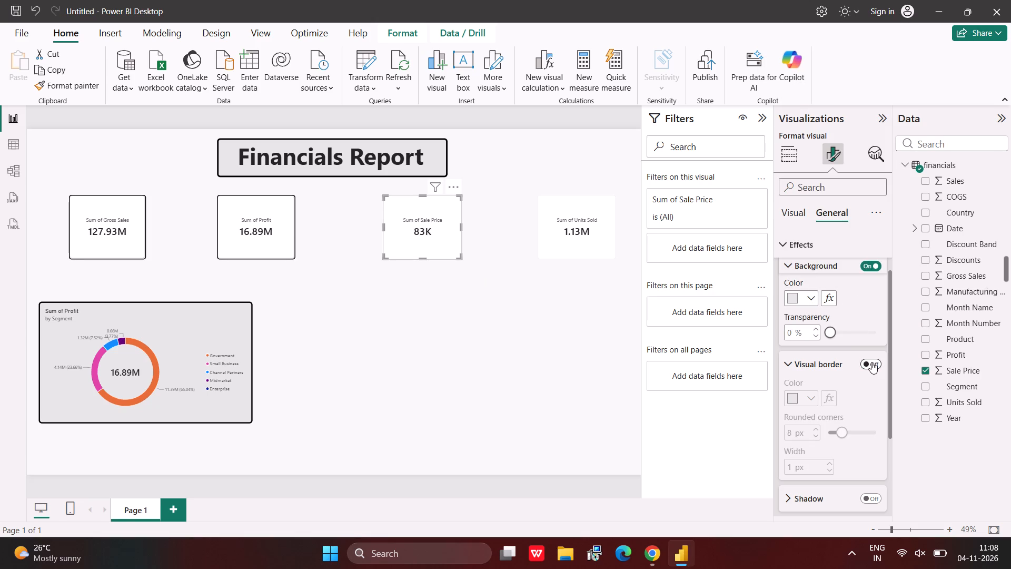
double_click(829, 463)
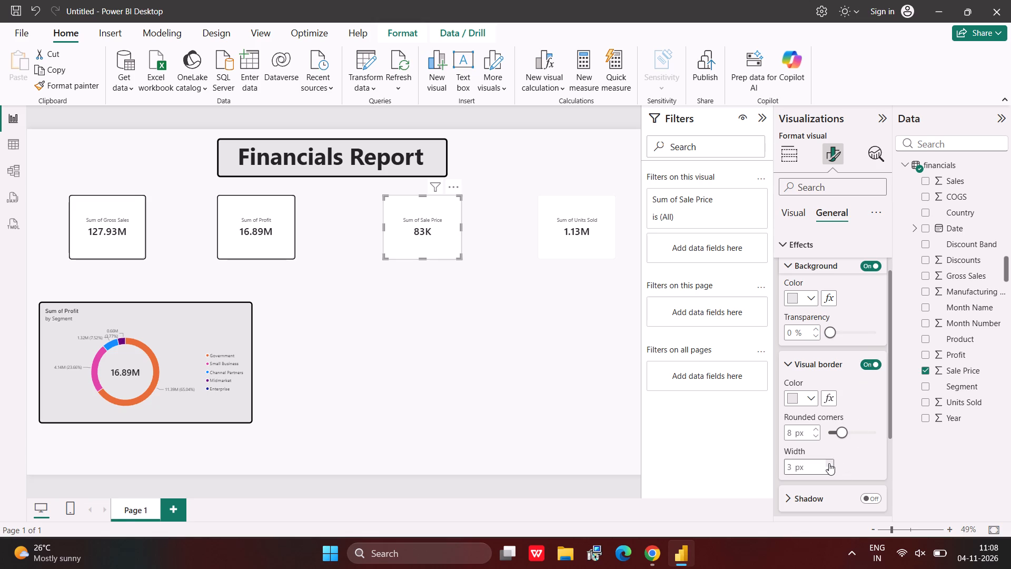
Turn on the Units Sold card's background effect and set its colour to the same light grey as the other cards.
click(574, 254)
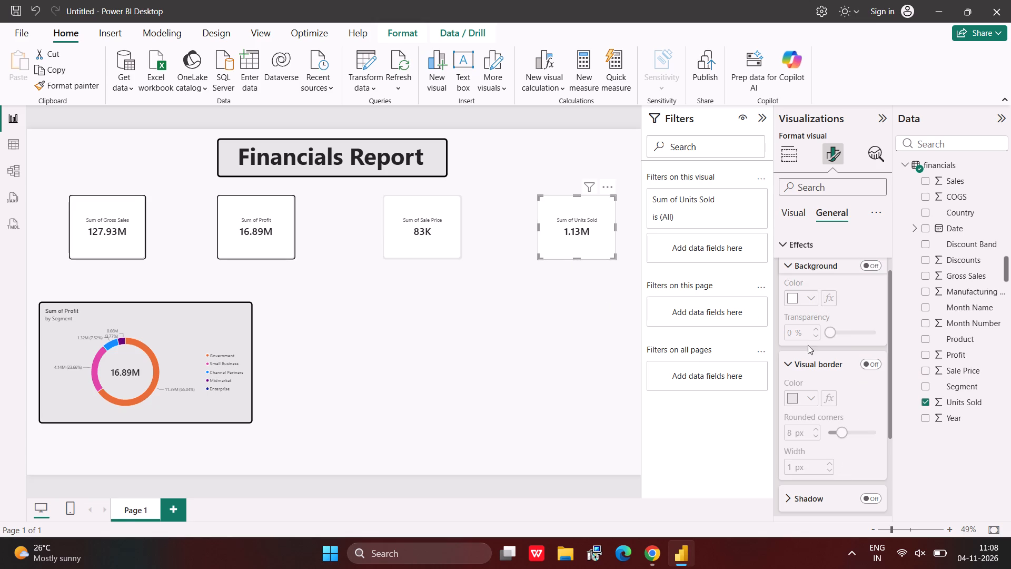
click(864, 262)
click(807, 299)
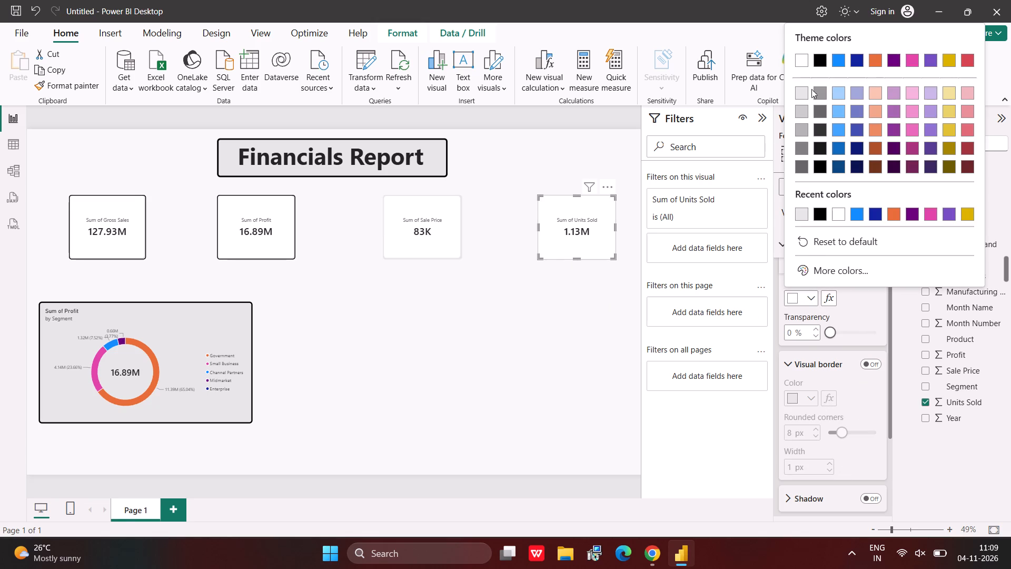
click(798, 92)
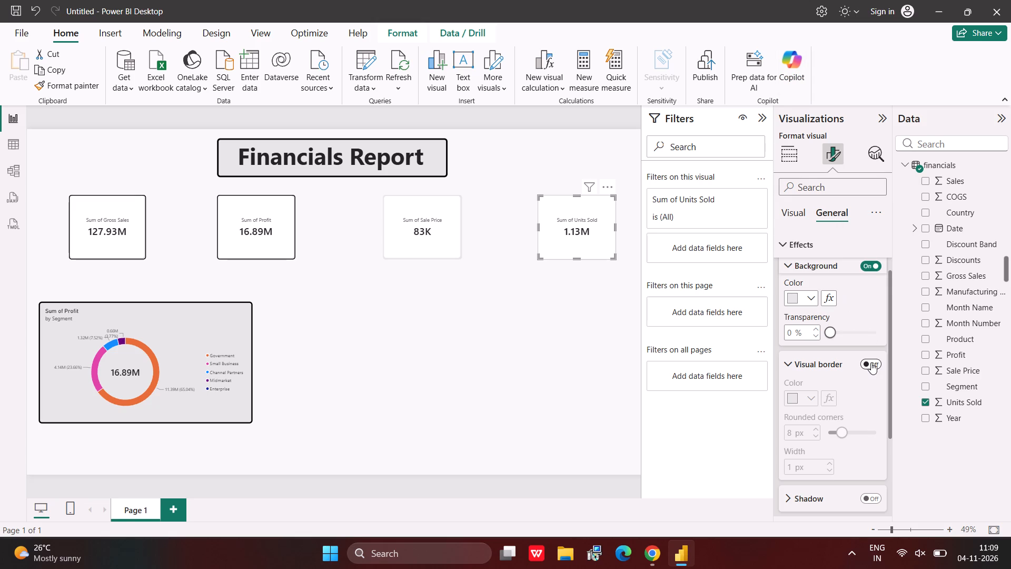
Add a black visual border with a width of 3 px to the Units Sold card.
click(871, 362)
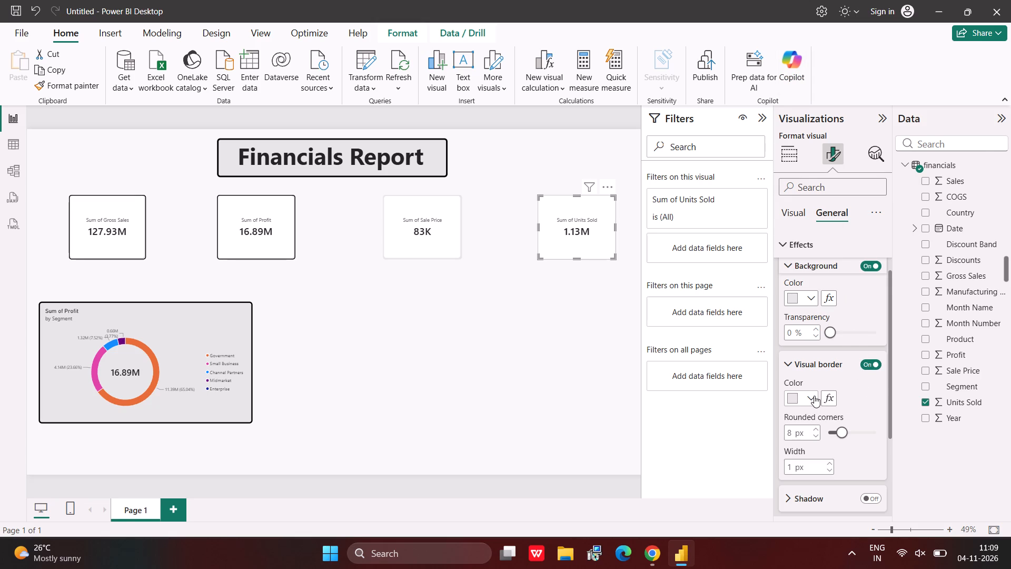
click(814, 396)
click(826, 162)
double_click(830, 463)
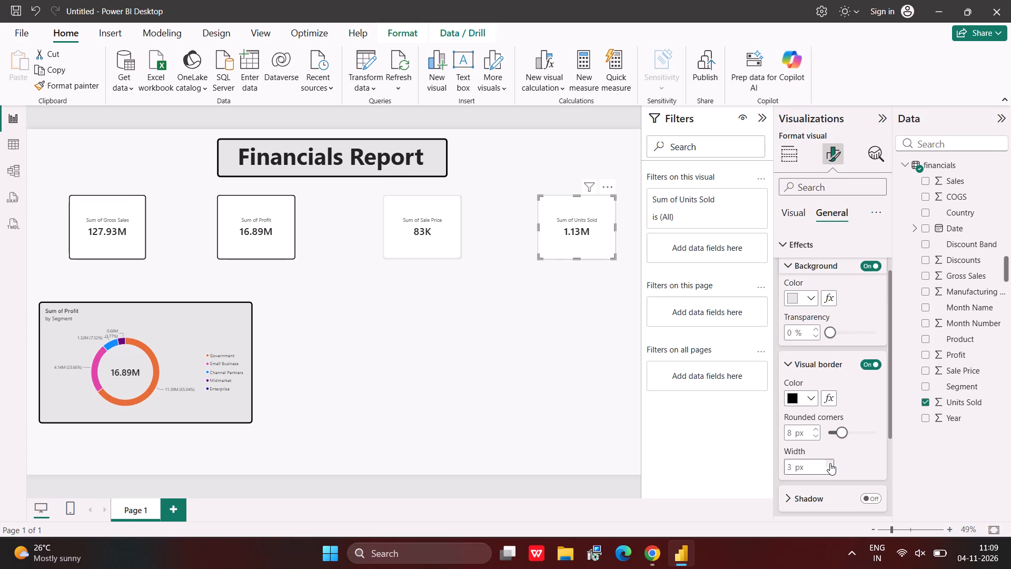
click(466, 332)
Set the Sale Price card's visual border colour to black.
click(447, 246)
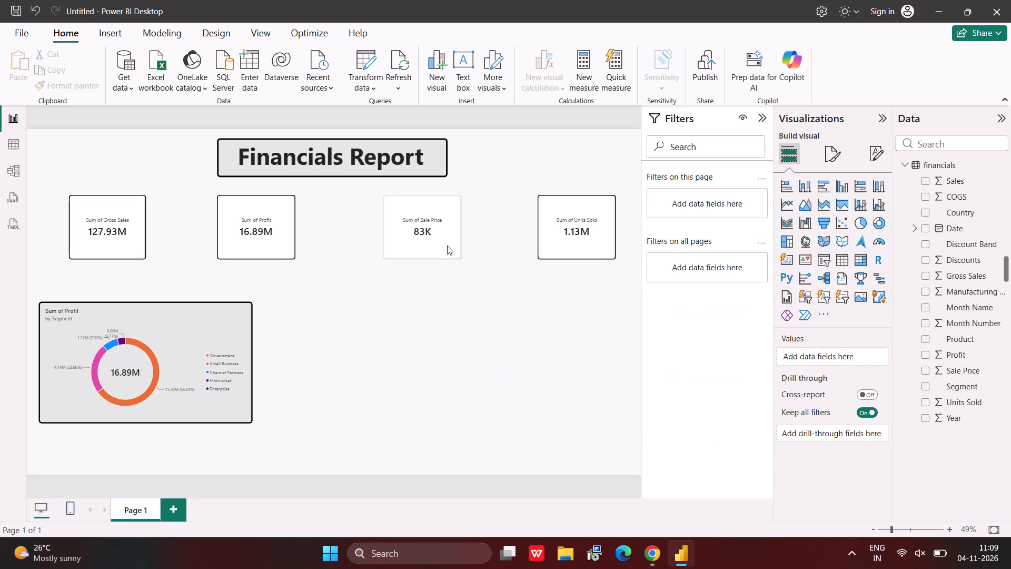
click(822, 154)
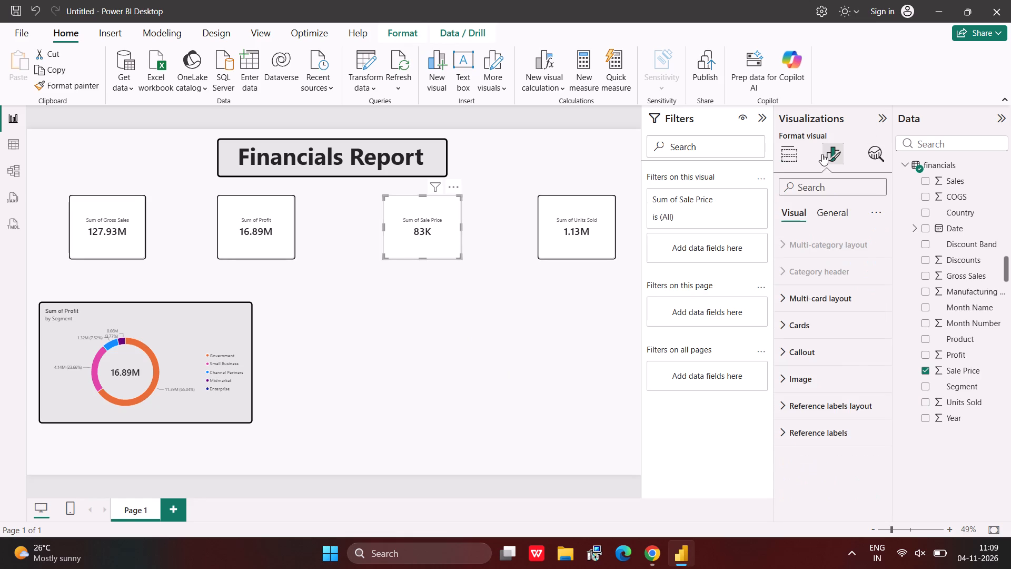
click(831, 217)
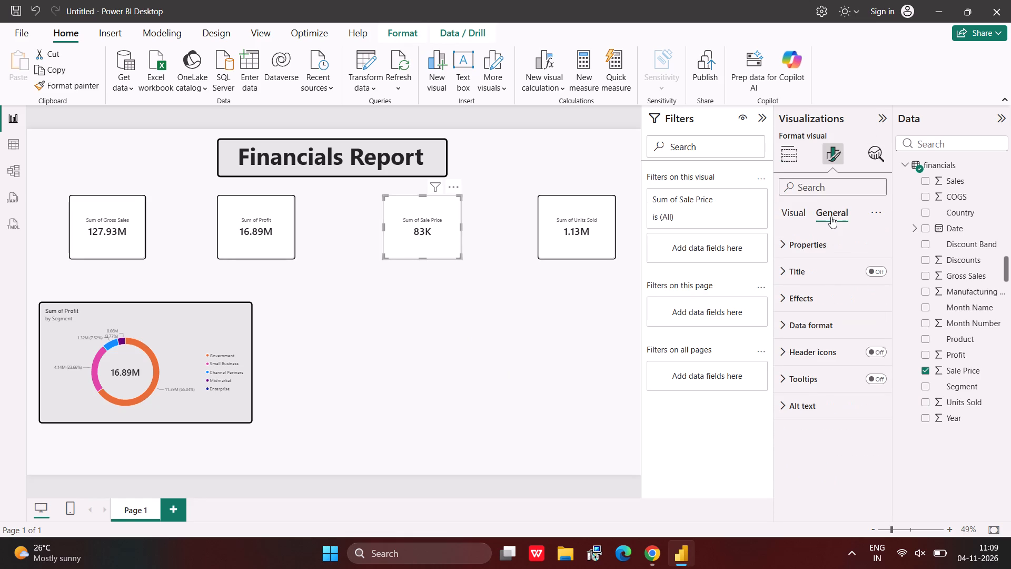
click(843, 307)
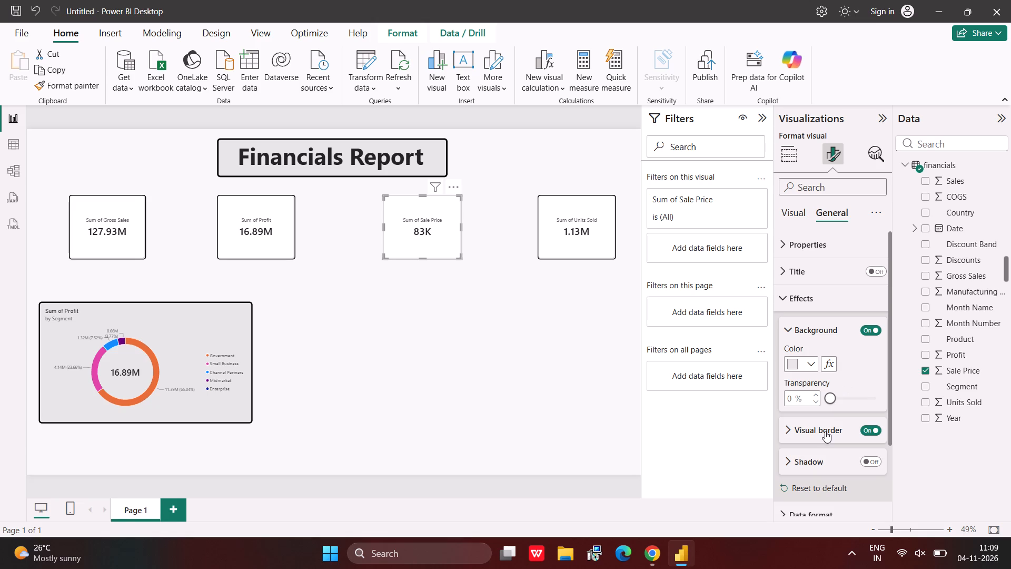
click(825, 431)
scroll(825, 431, down, 1)
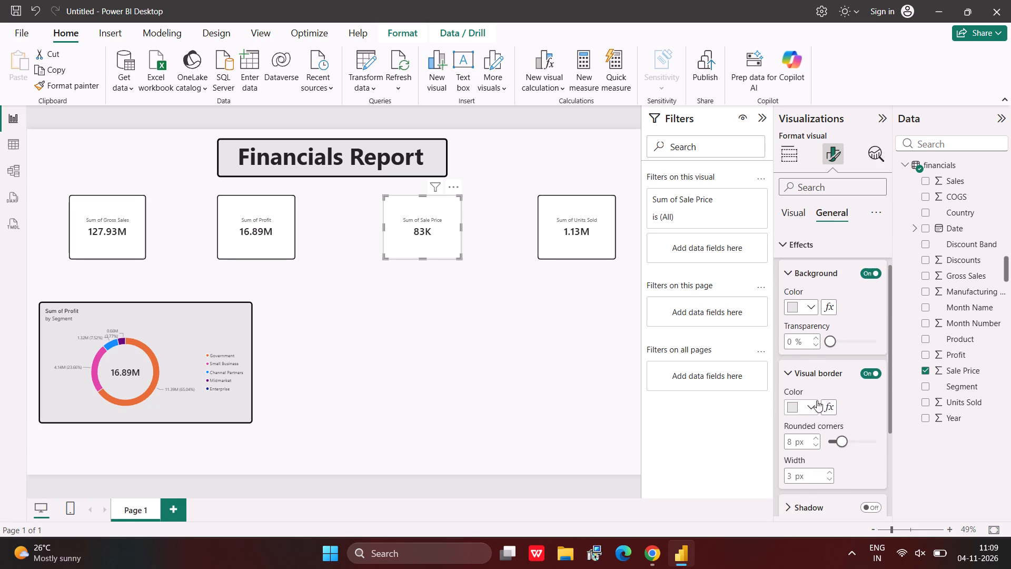
click(810, 405)
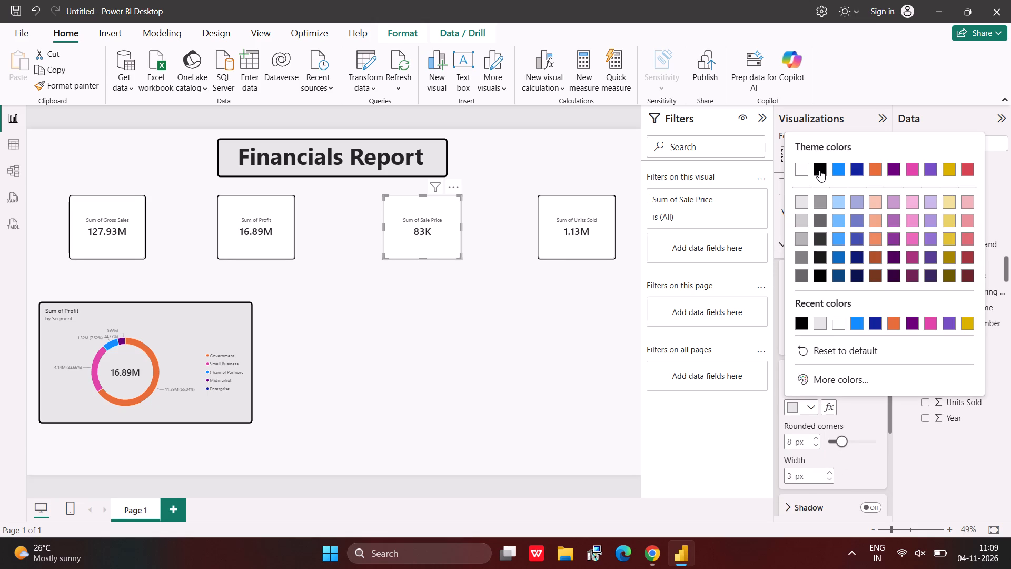
click(819, 170)
click(509, 282)
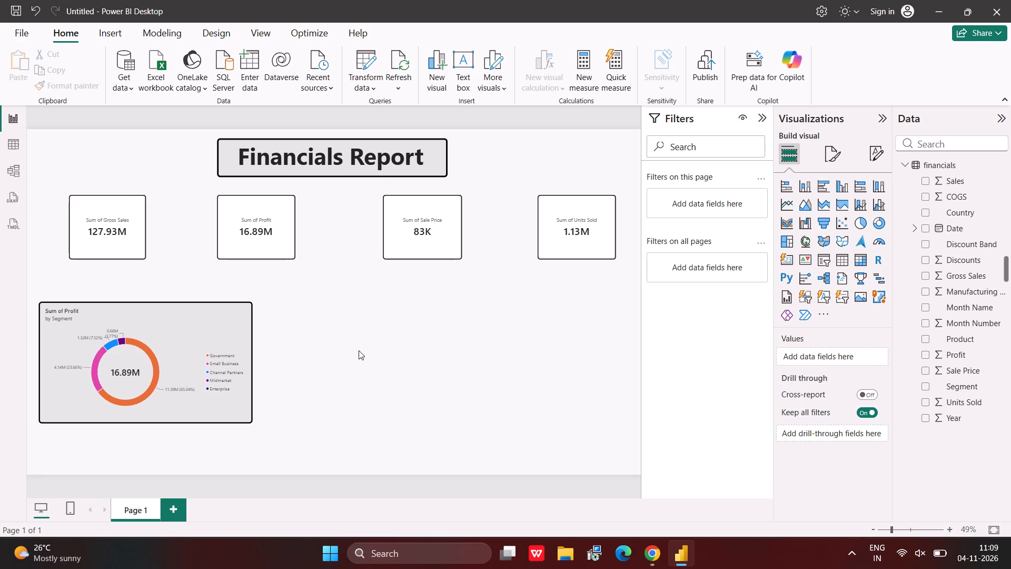
Move the profit-by-segment donut chart slightly up and to the right, closer to the KPI cards.
drag(173, 335, 179, 326)
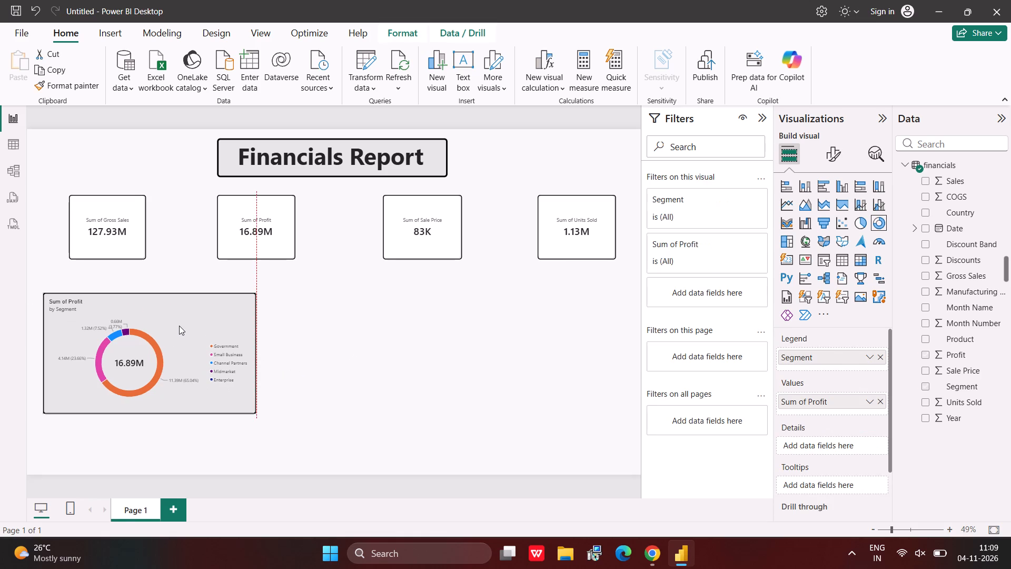
drag(179, 326, 201, 323)
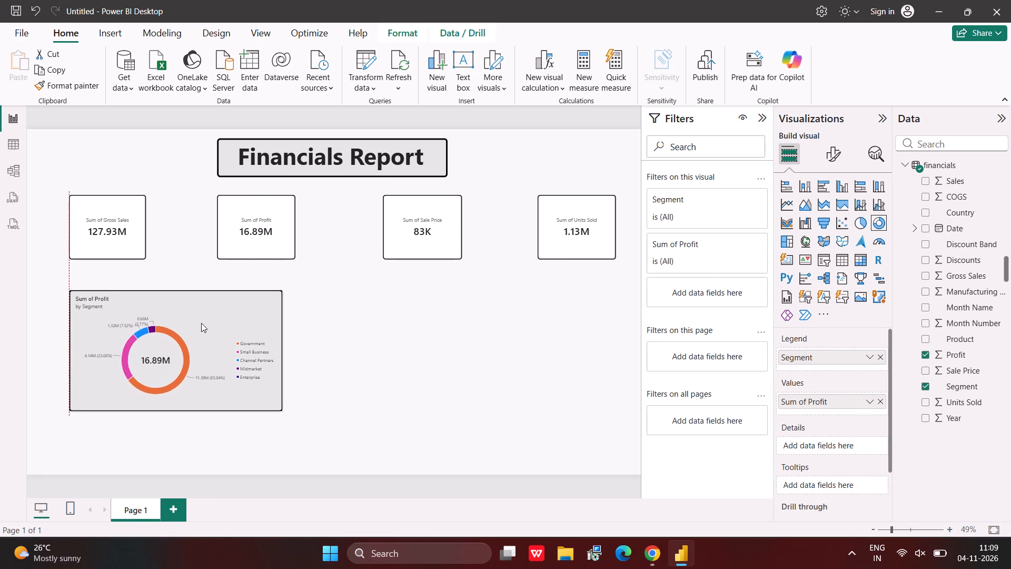
drag(201, 323, 182, 329)
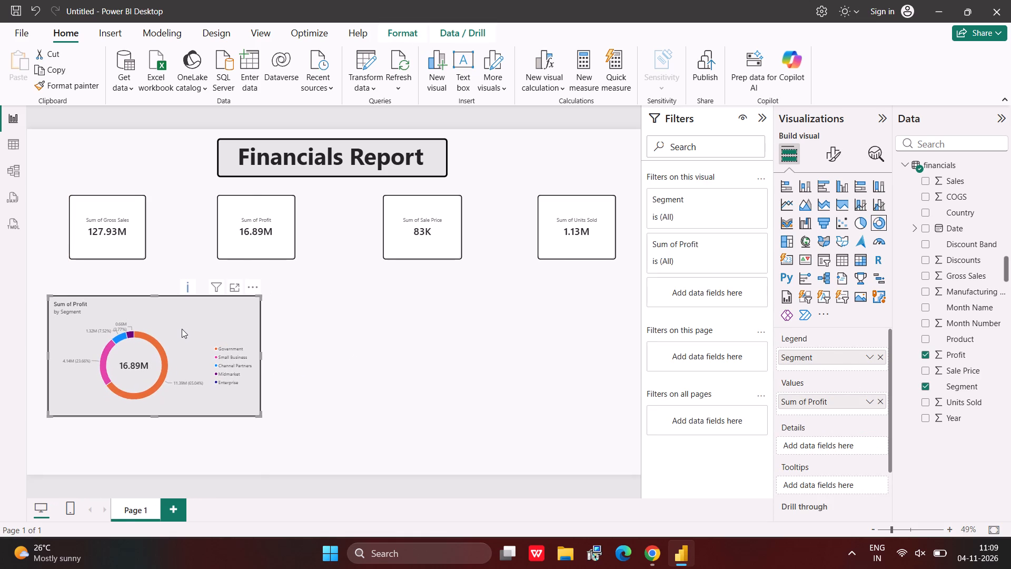
Save the report in the Downloads folder under the name 04-11-2026.
key(ctrl+s)
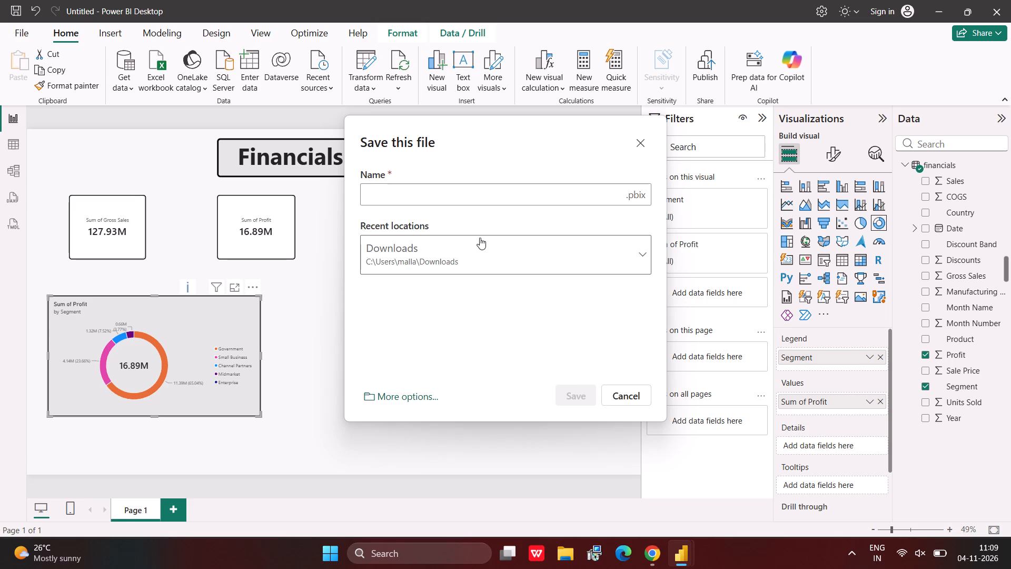
text(04)
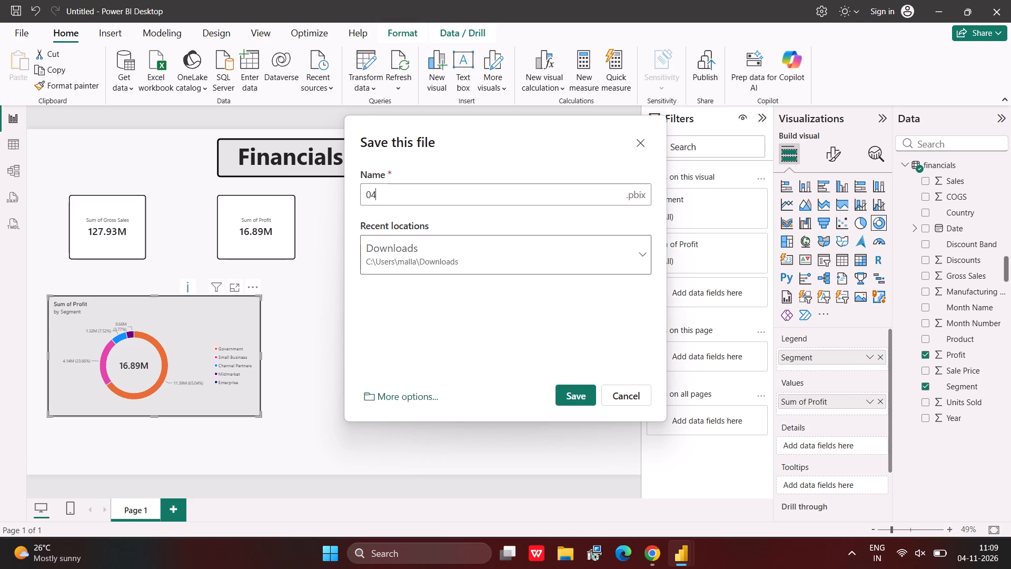
key(minus)
text(11-2026)
click(581, 400)
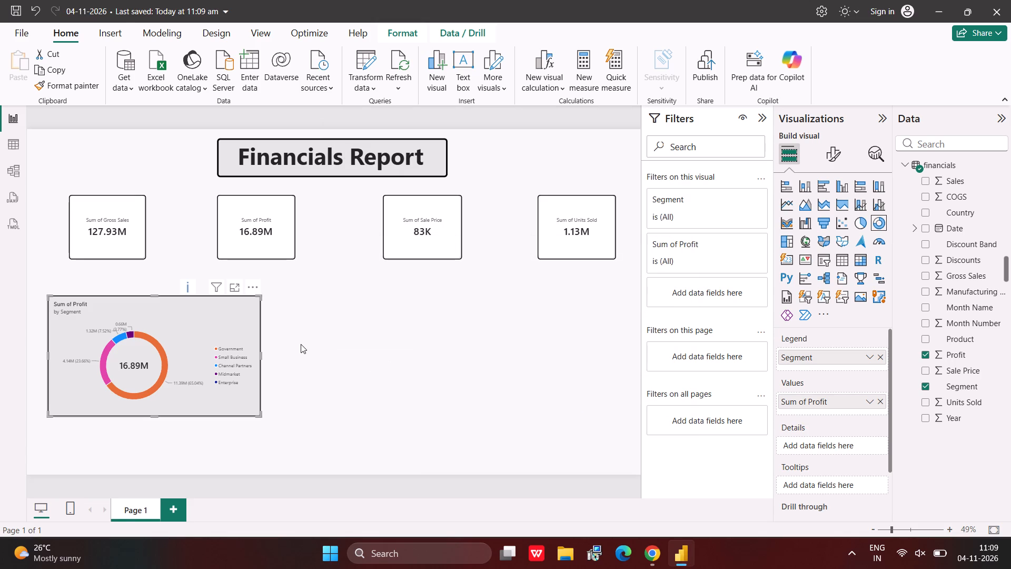
Nudge the profit-by-segment donut chart slightly up and to the left, and deselect it.
click(192, 324)
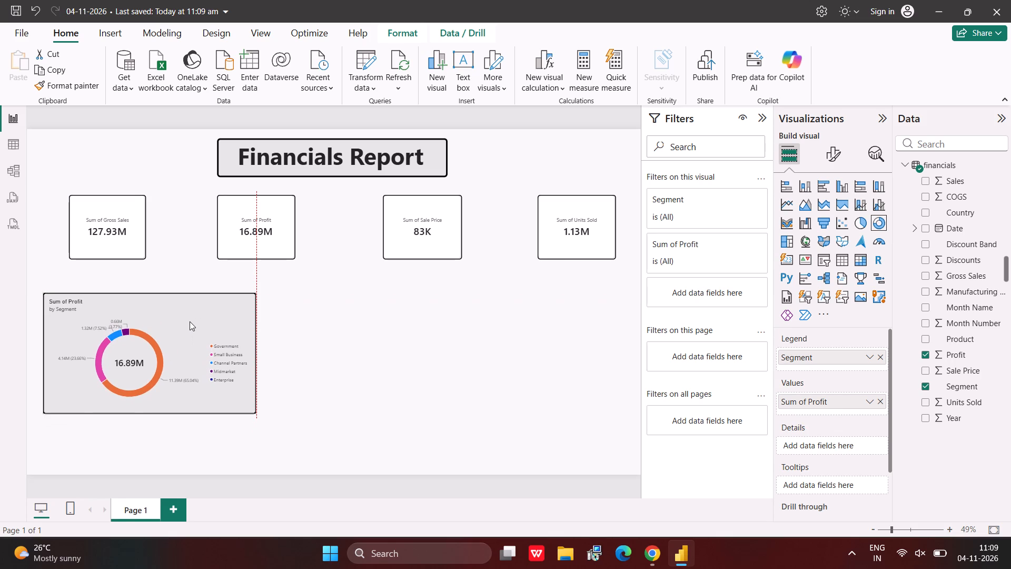
click(383, 349)
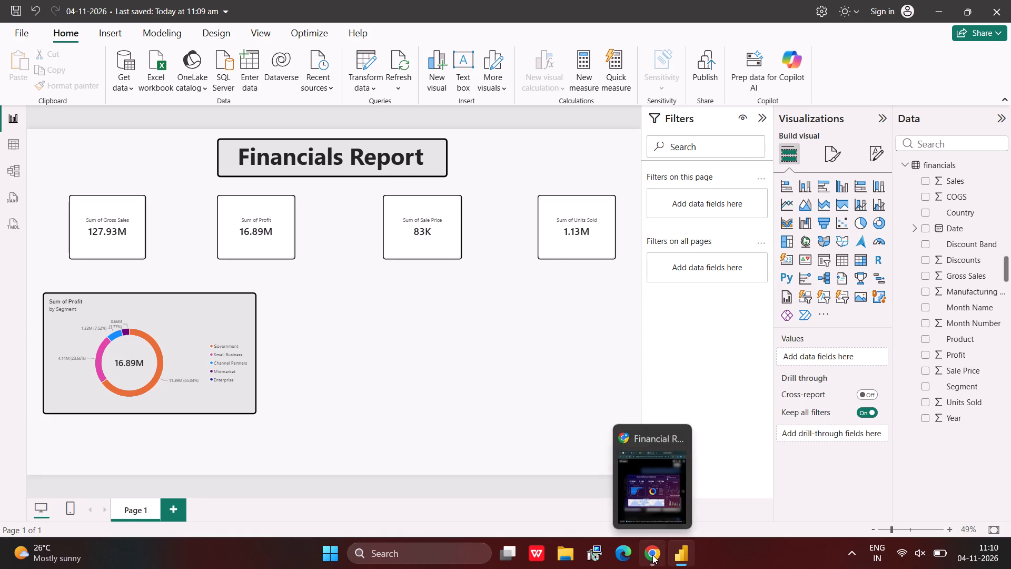
Switch to Chrome to examine the charts and layout in the reference Finance Performance Dashboard image, and return to Power BI.
click(642, 505)
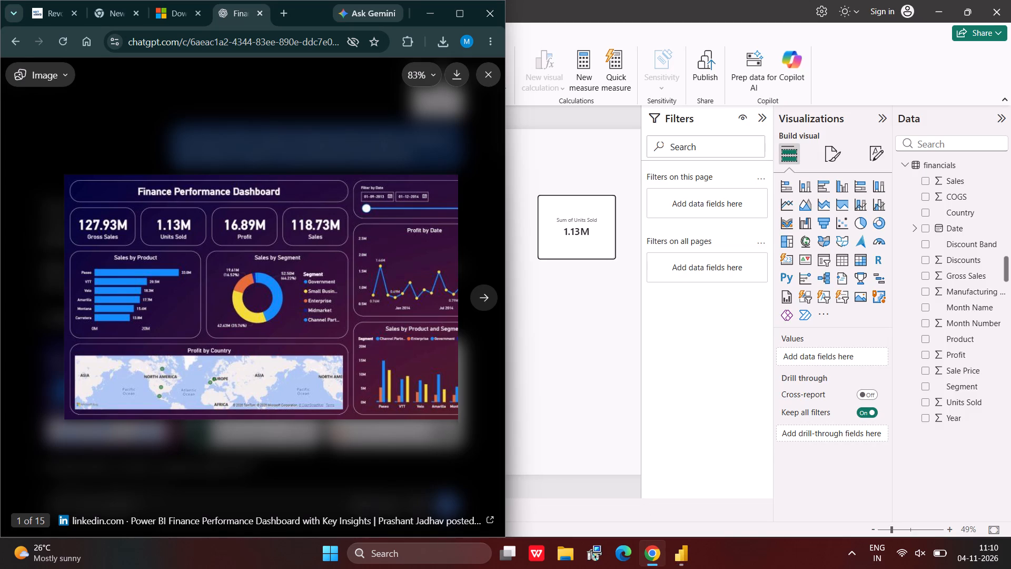
drag(374, 374, 322, 375)
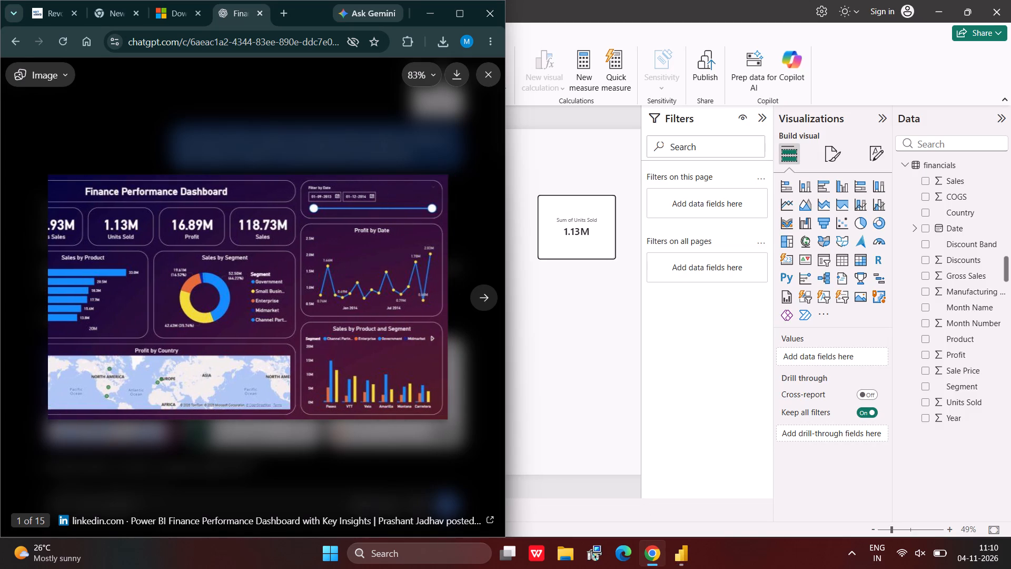
drag(322, 375, 299, 375)
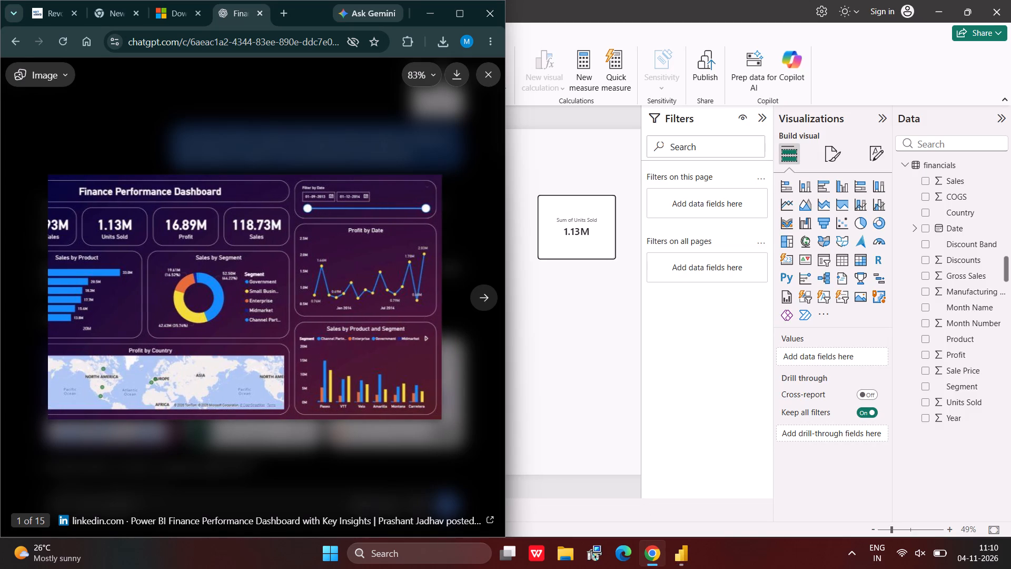
drag(299, 375, 327, 389)
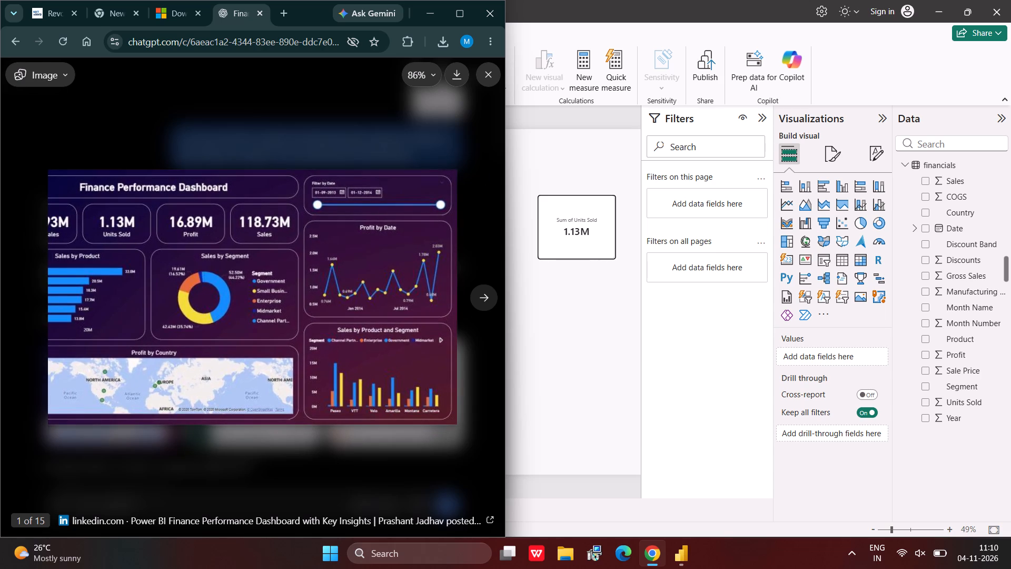
click(432, 20)
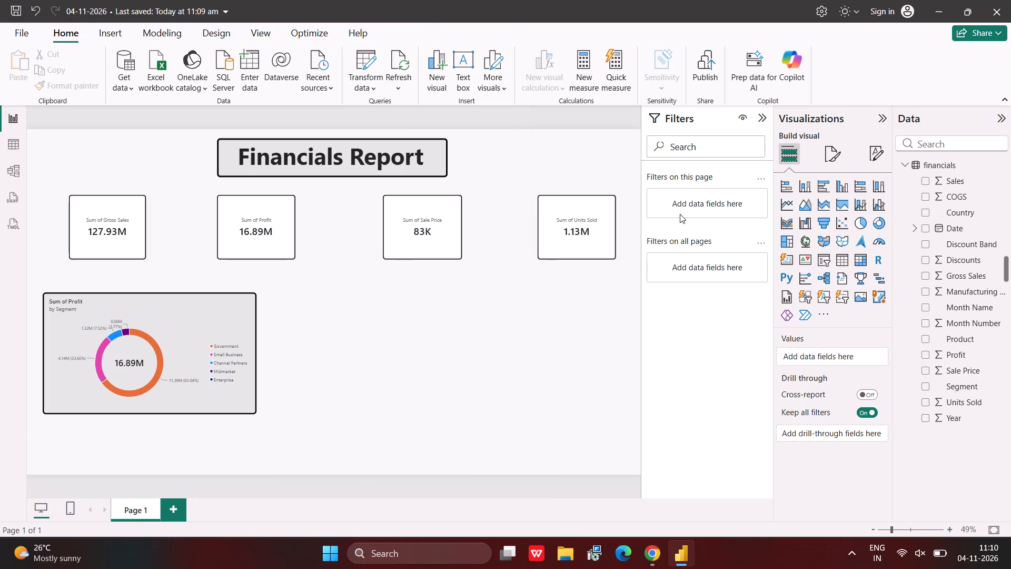
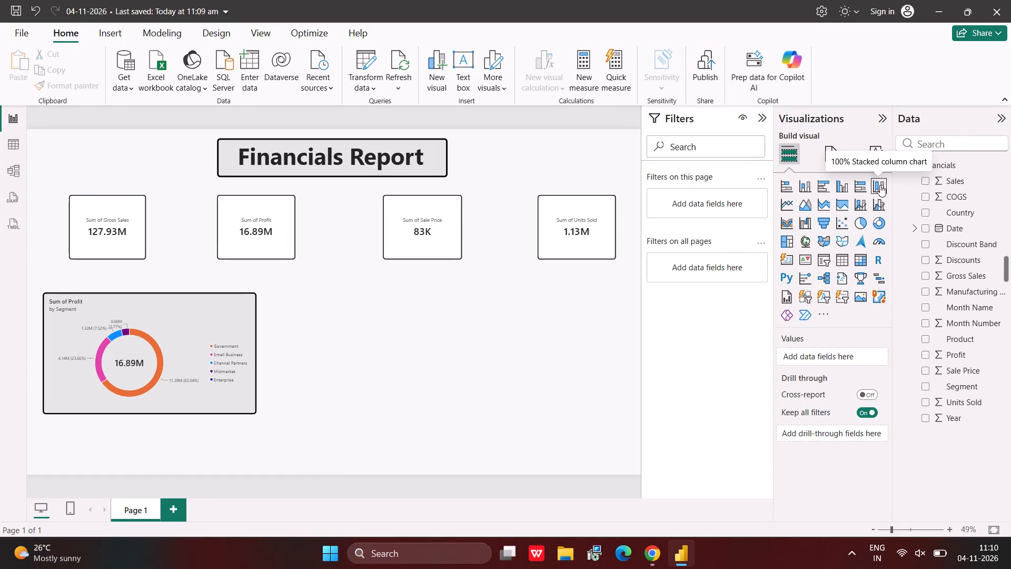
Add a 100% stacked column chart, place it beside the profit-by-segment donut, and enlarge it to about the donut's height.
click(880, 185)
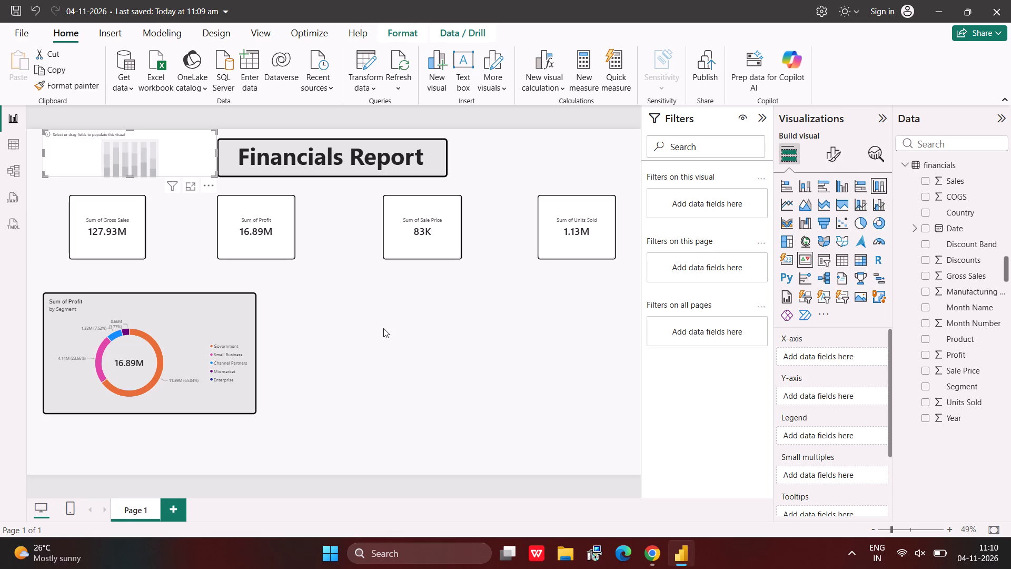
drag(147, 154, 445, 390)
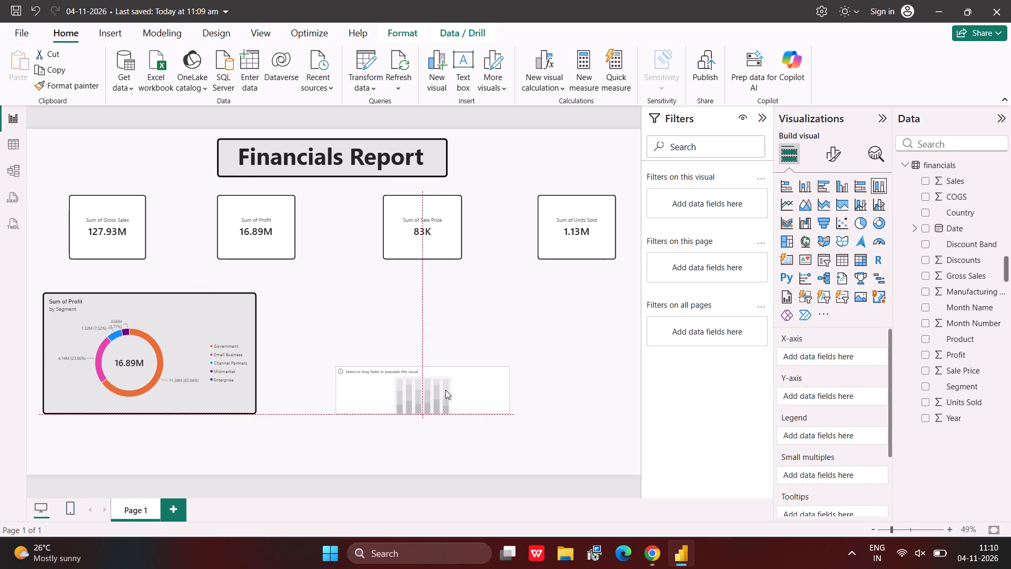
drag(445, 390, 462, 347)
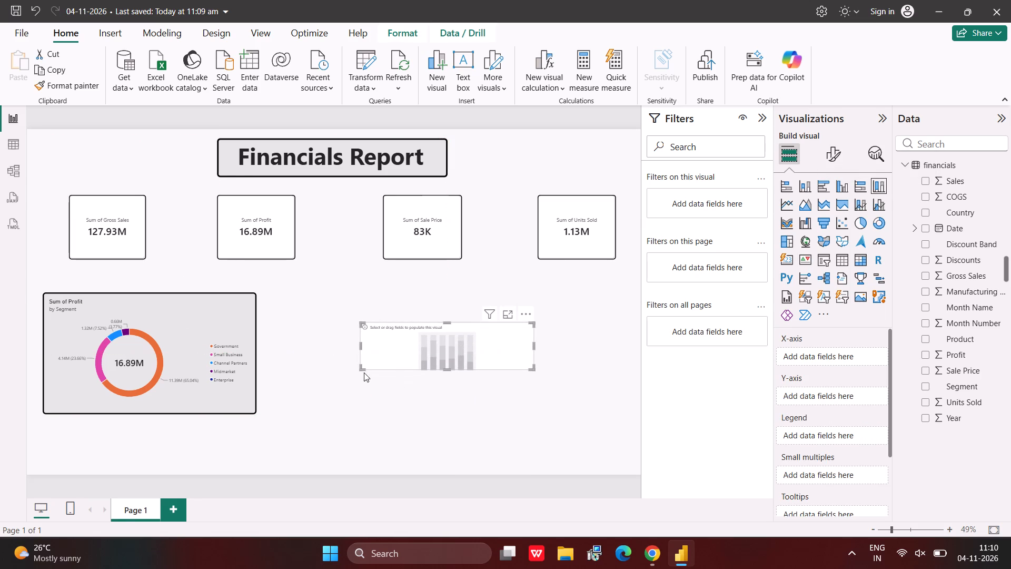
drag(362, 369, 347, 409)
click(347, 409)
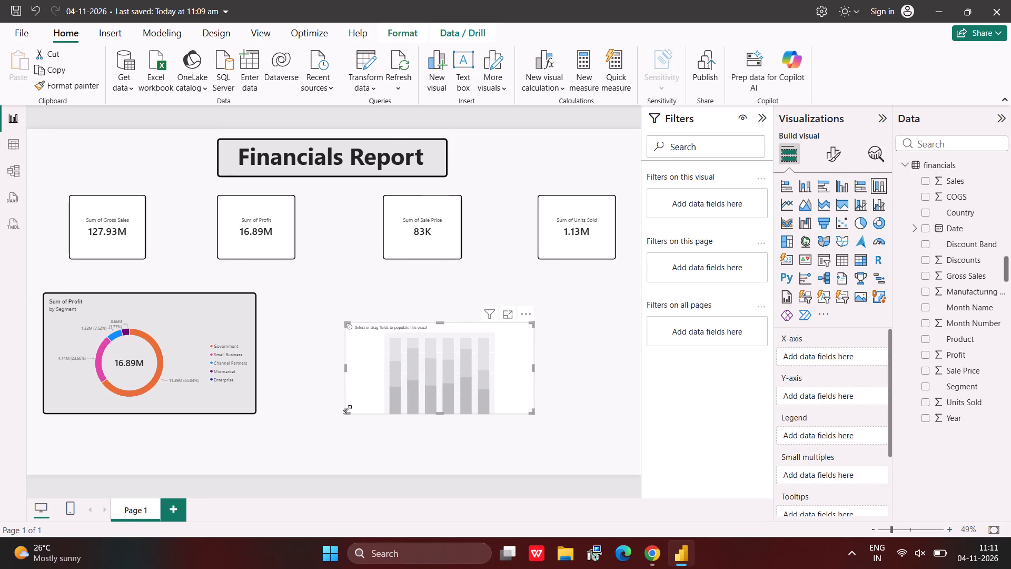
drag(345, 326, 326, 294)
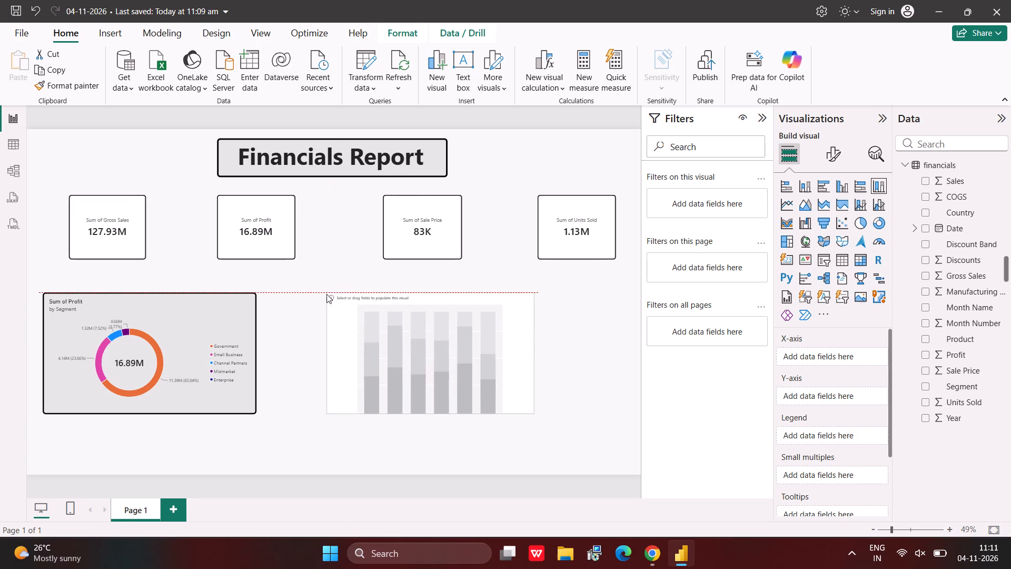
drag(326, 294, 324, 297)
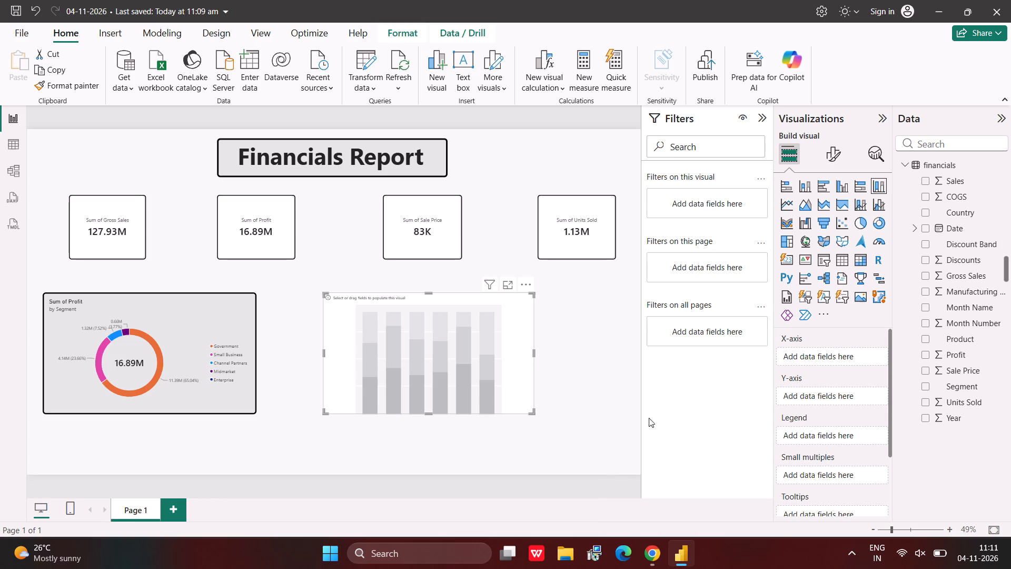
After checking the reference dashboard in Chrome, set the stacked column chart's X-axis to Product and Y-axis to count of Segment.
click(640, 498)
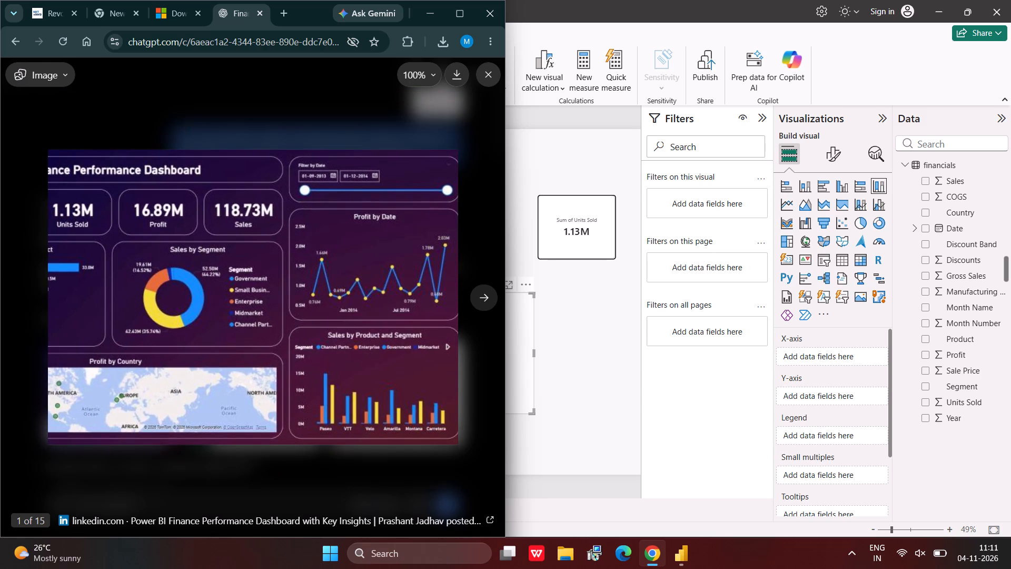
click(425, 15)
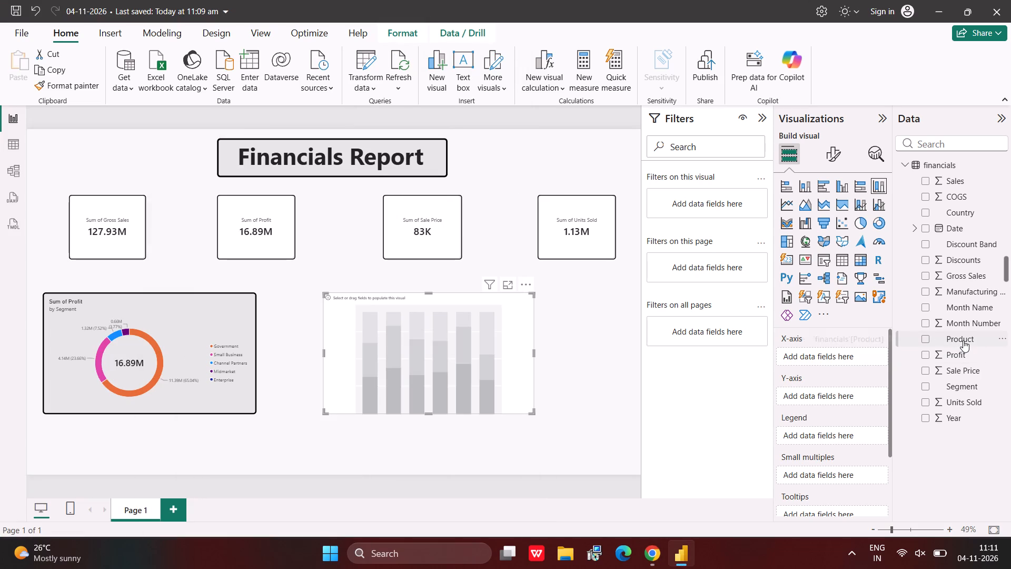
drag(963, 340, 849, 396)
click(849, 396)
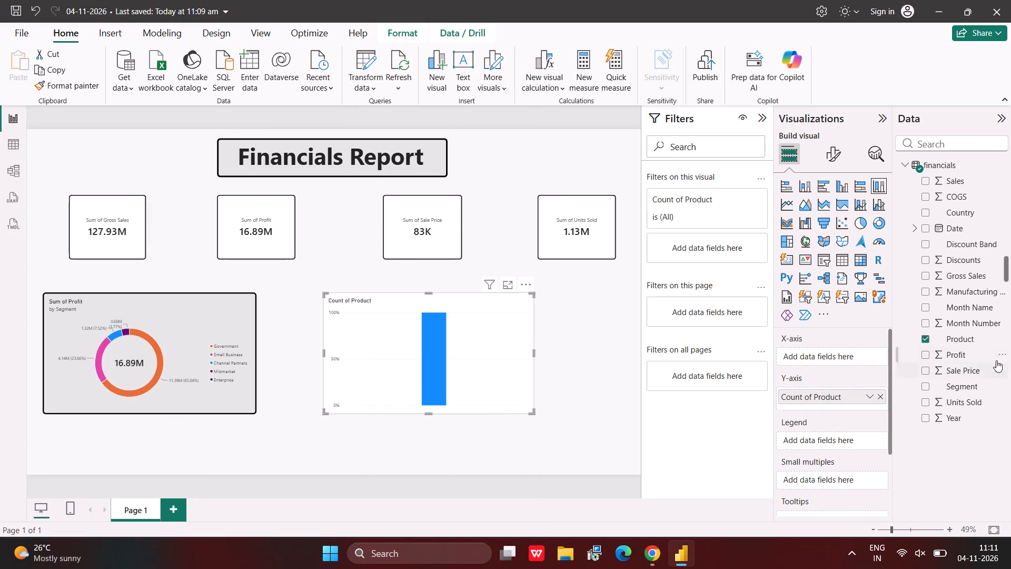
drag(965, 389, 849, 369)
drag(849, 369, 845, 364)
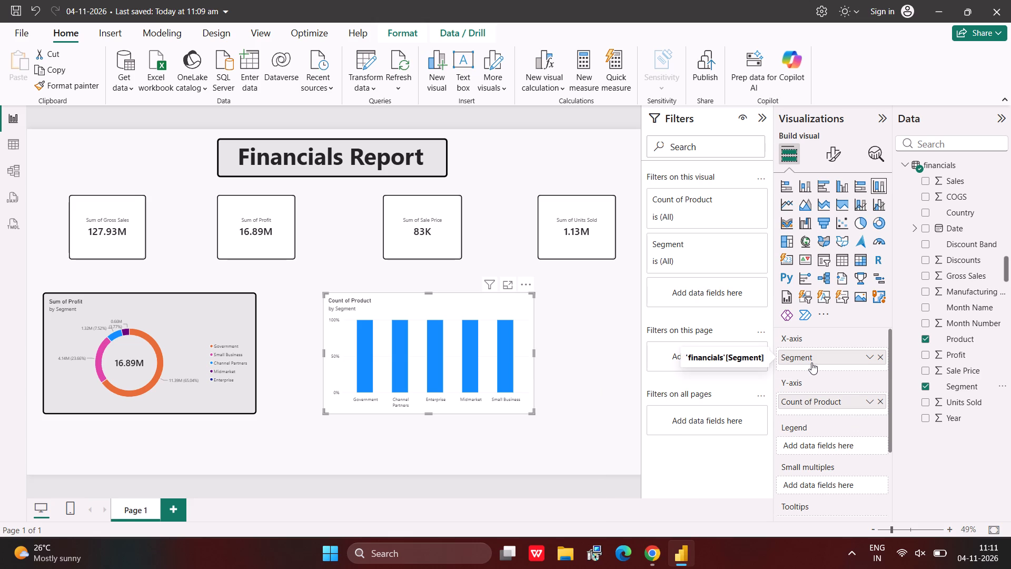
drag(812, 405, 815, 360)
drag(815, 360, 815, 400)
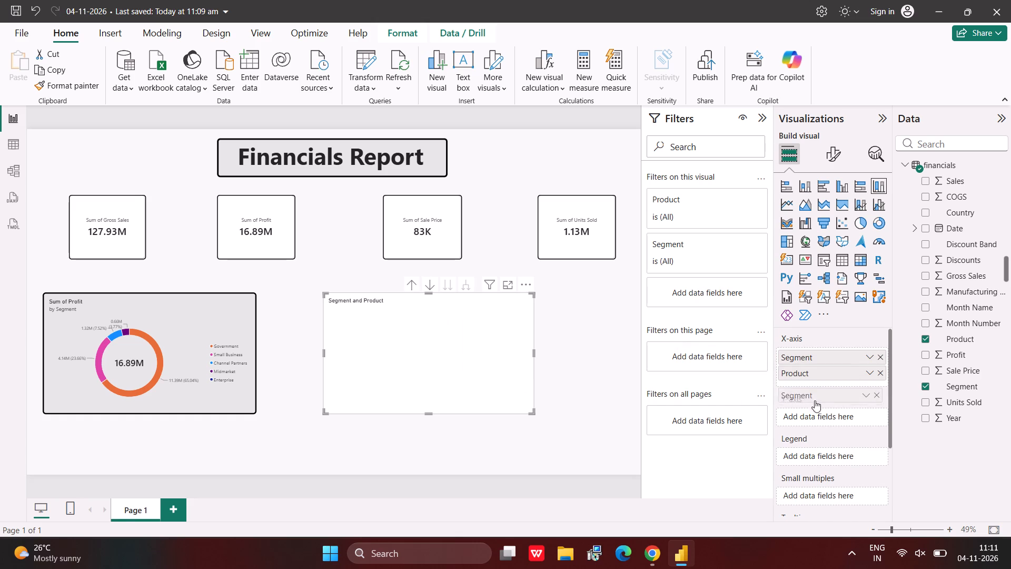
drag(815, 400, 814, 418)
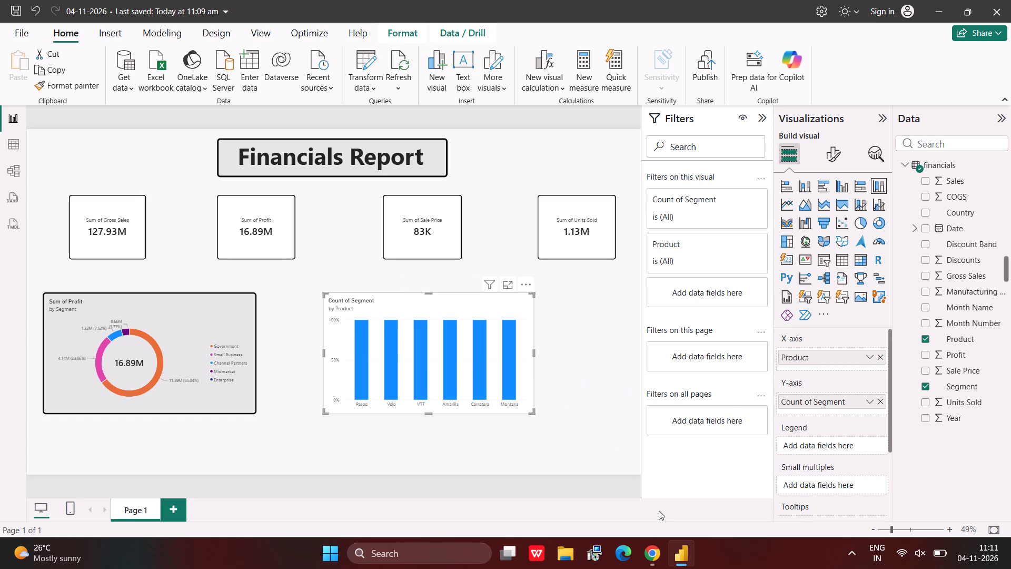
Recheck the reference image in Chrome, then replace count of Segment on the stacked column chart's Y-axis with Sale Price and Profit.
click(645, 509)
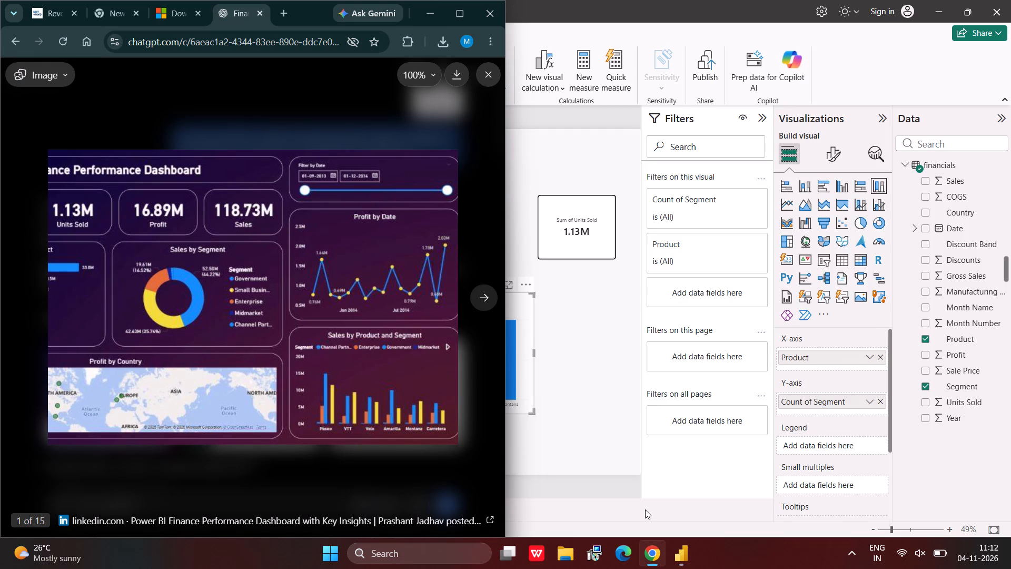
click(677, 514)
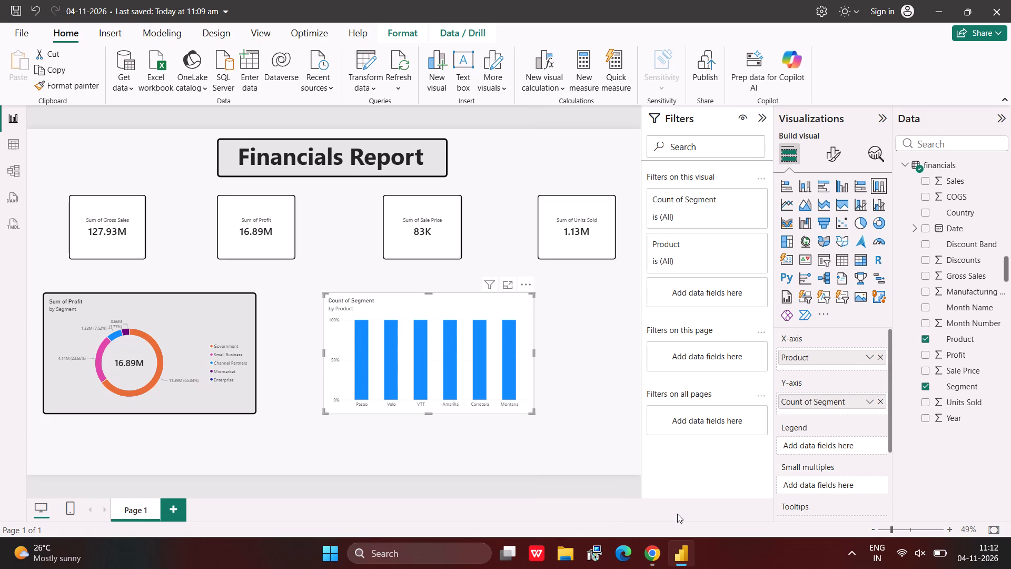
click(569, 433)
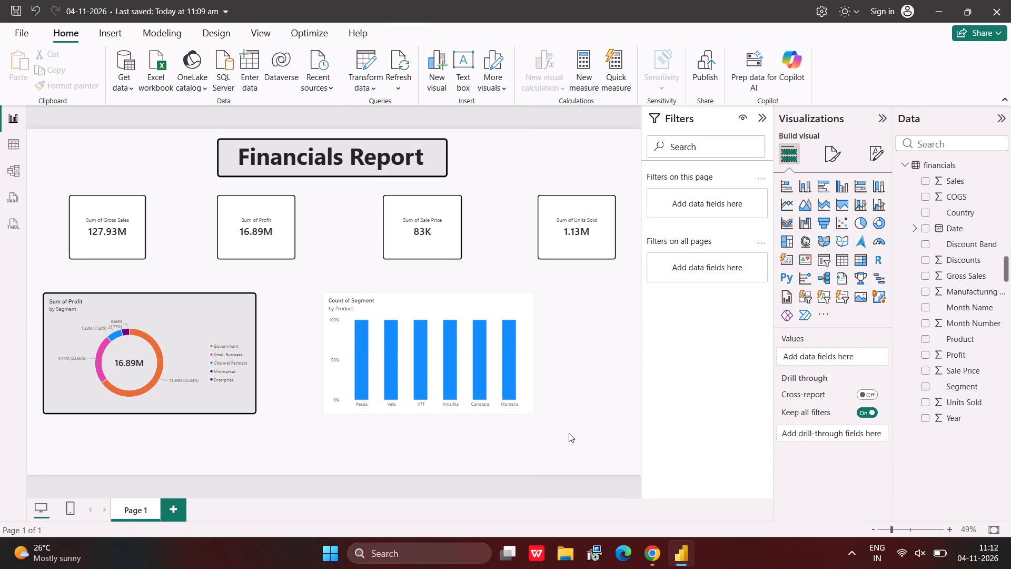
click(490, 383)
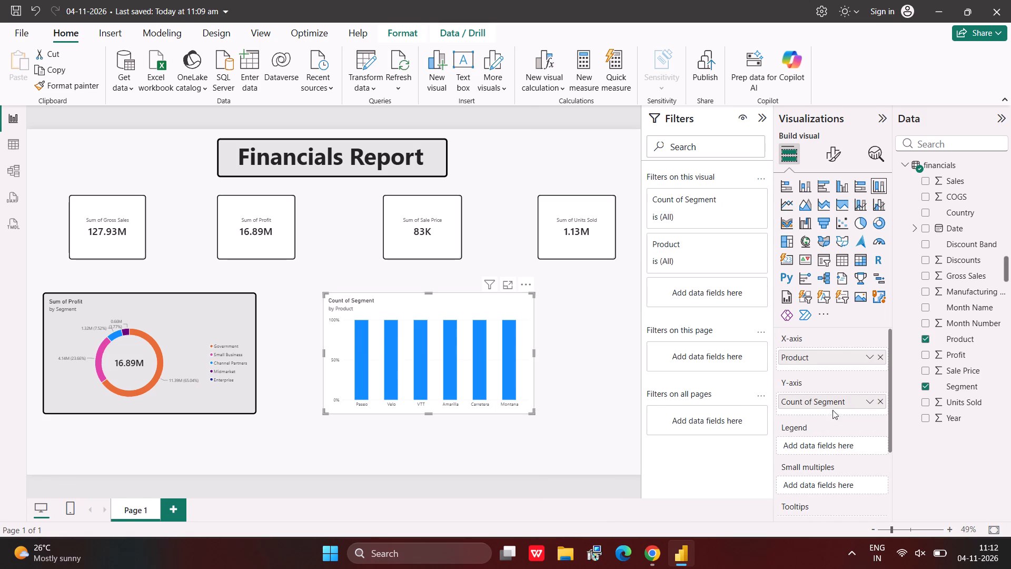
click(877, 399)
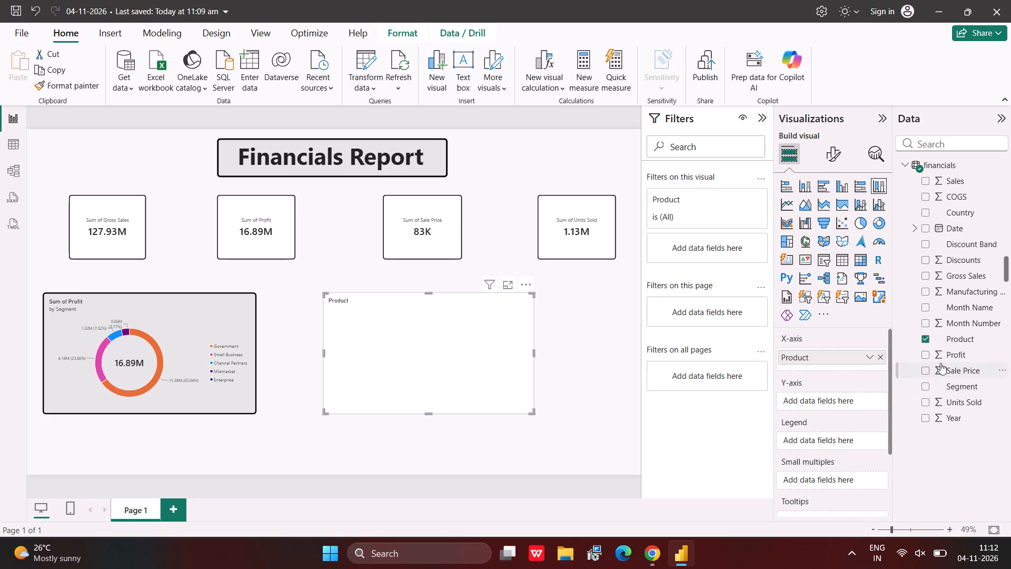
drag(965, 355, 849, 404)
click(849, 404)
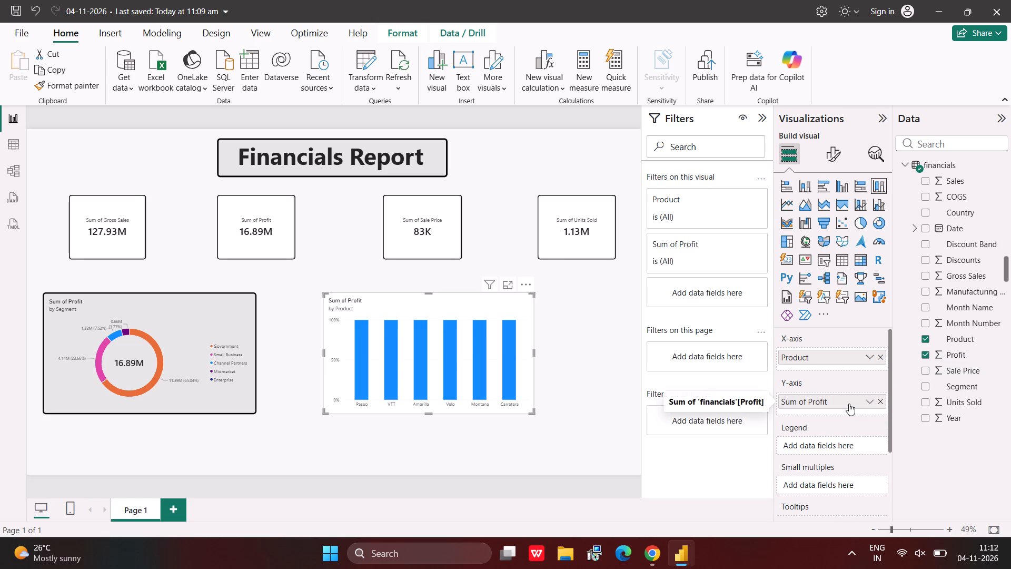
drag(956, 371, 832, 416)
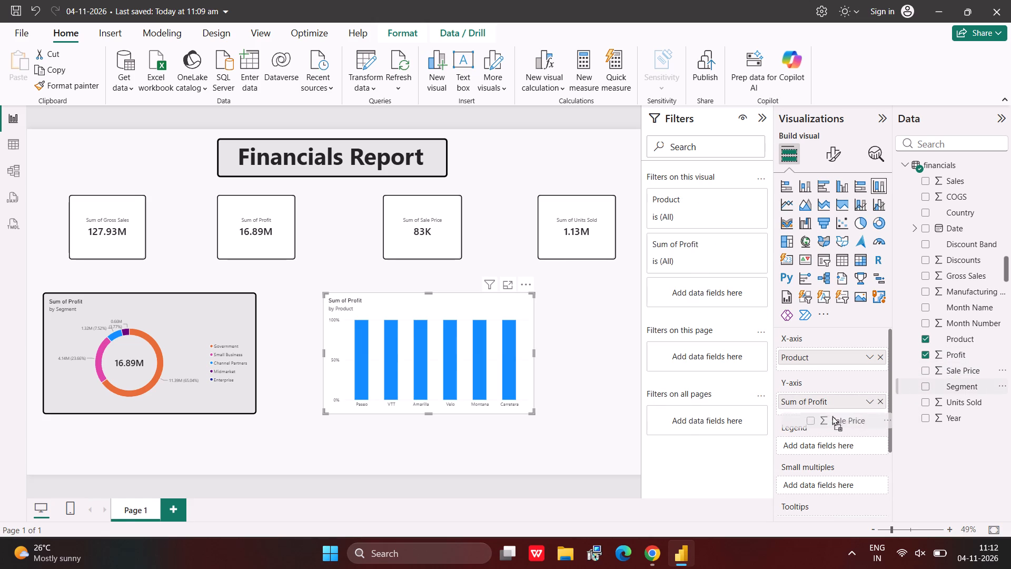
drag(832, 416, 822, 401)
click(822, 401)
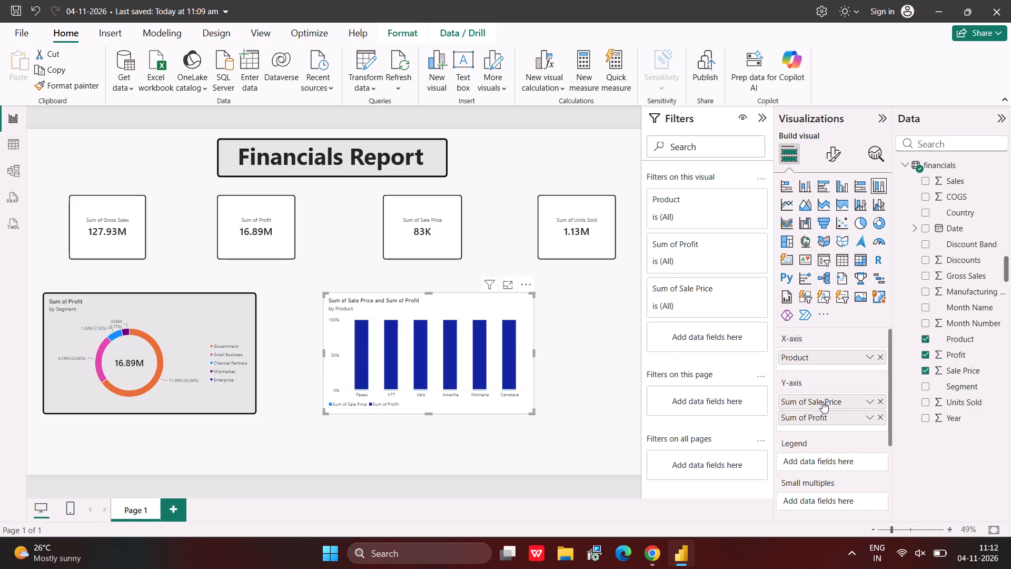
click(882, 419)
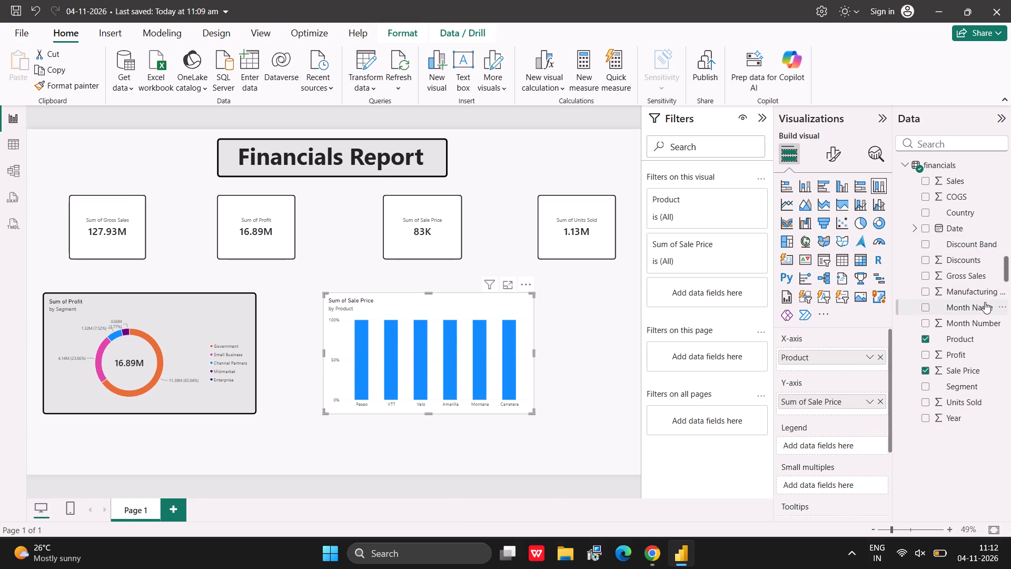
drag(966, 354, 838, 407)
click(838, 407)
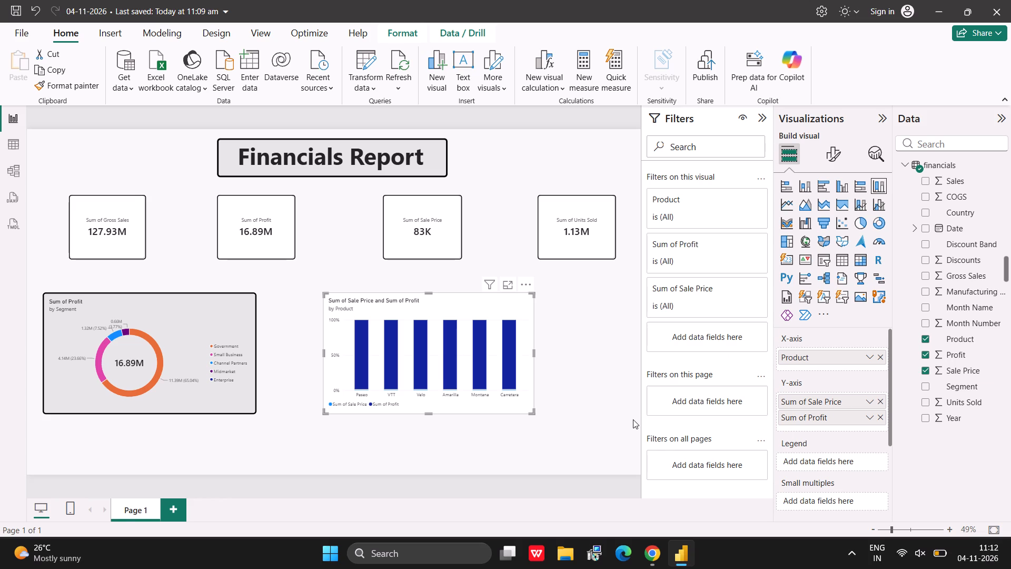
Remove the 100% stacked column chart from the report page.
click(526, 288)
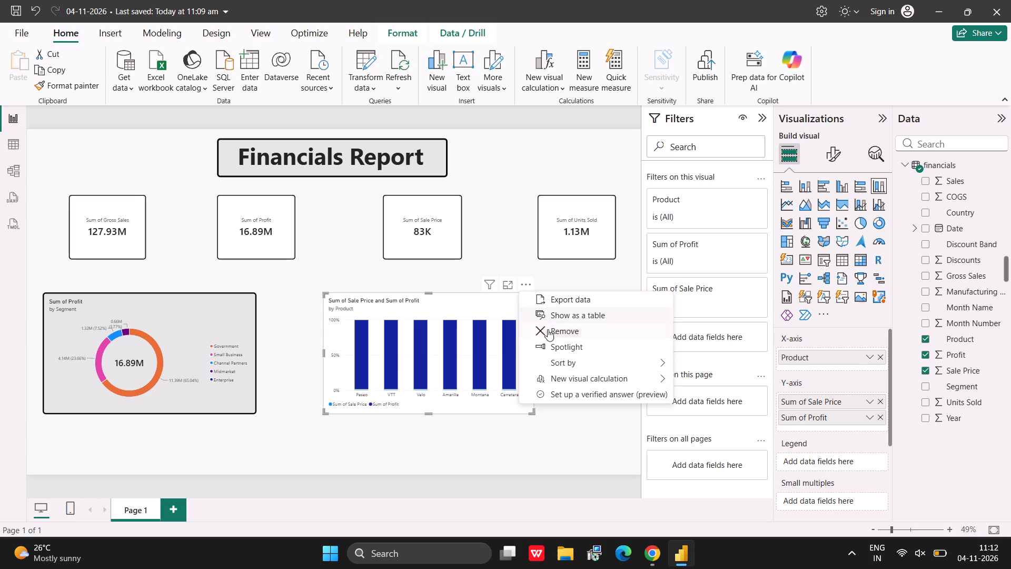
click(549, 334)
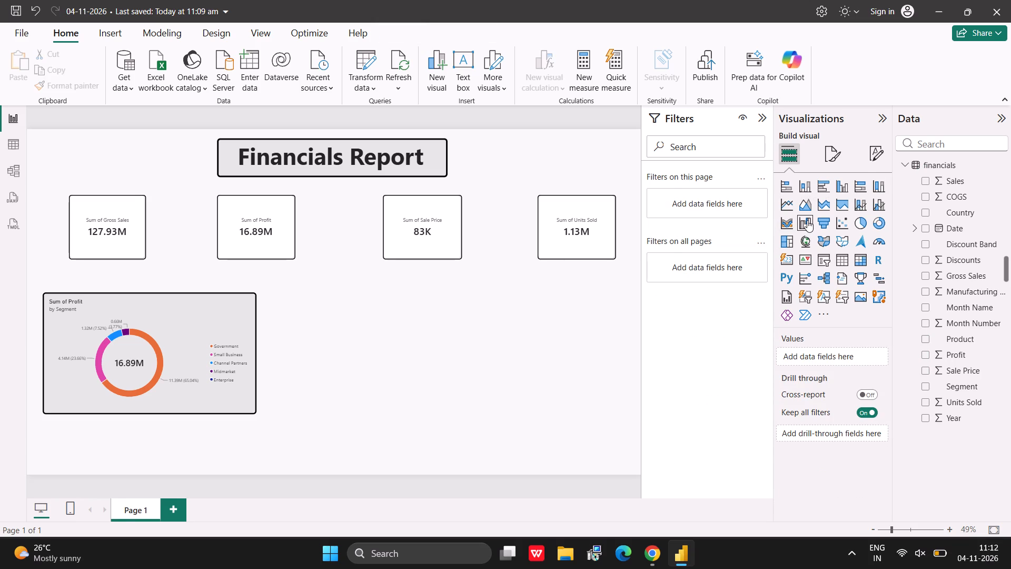
Add a clustered column chart beside the donut chart, with Product on the X-axis and count of Segment on the Y-axis.
click(847, 191)
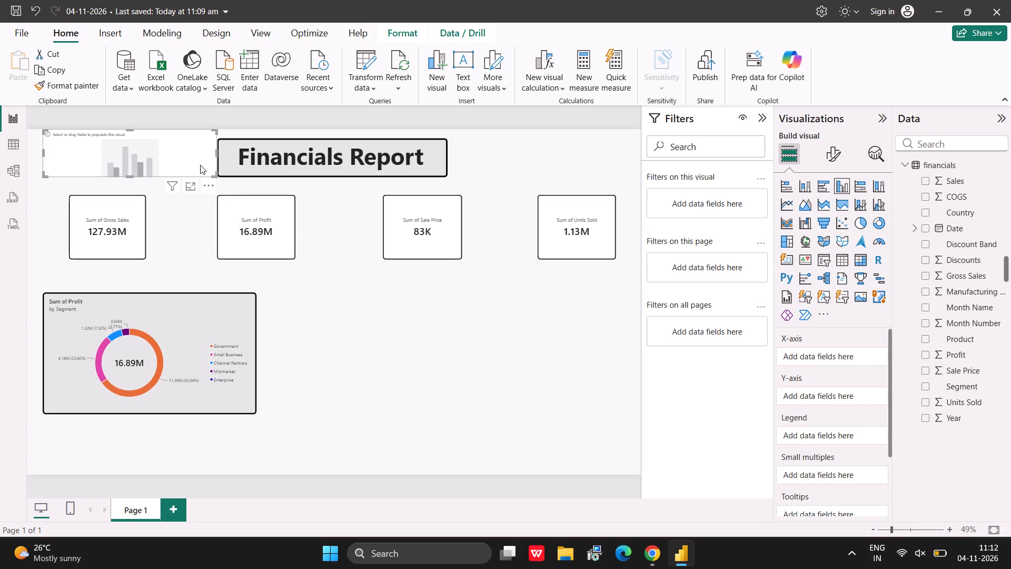
drag(185, 145, 504, 359)
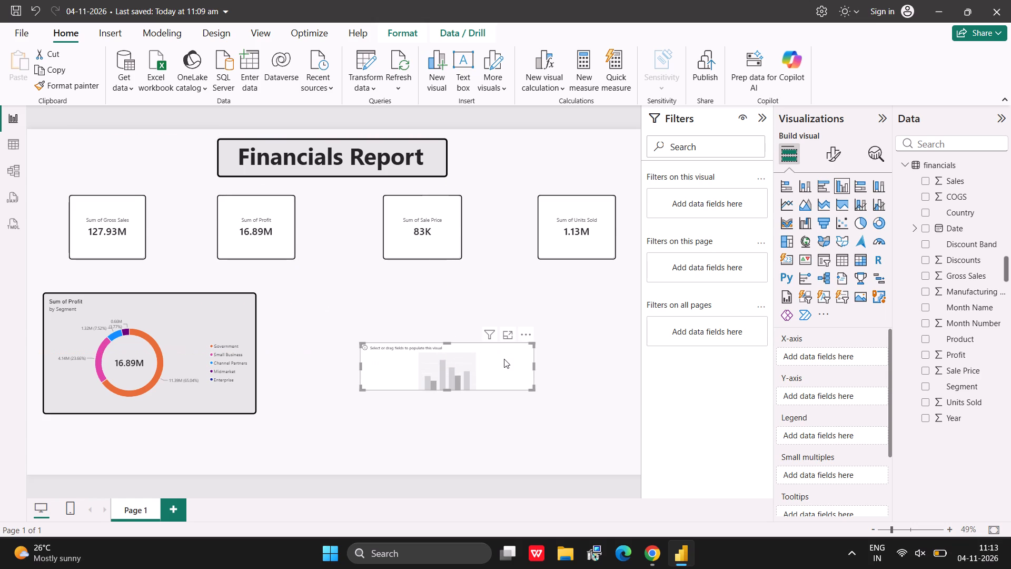
drag(963, 343, 913, 361)
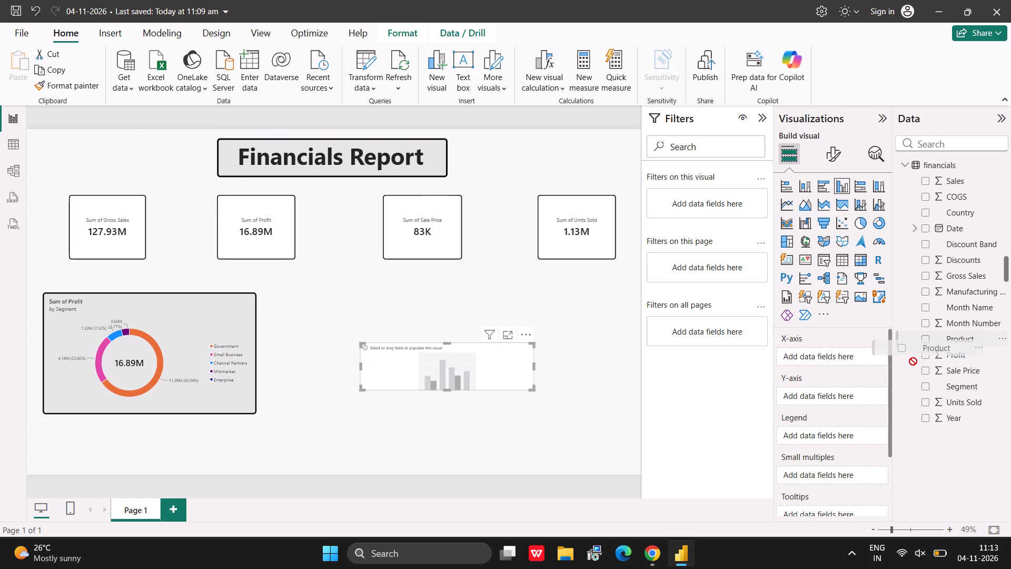
drag(913, 361, 851, 365)
click(851, 365)
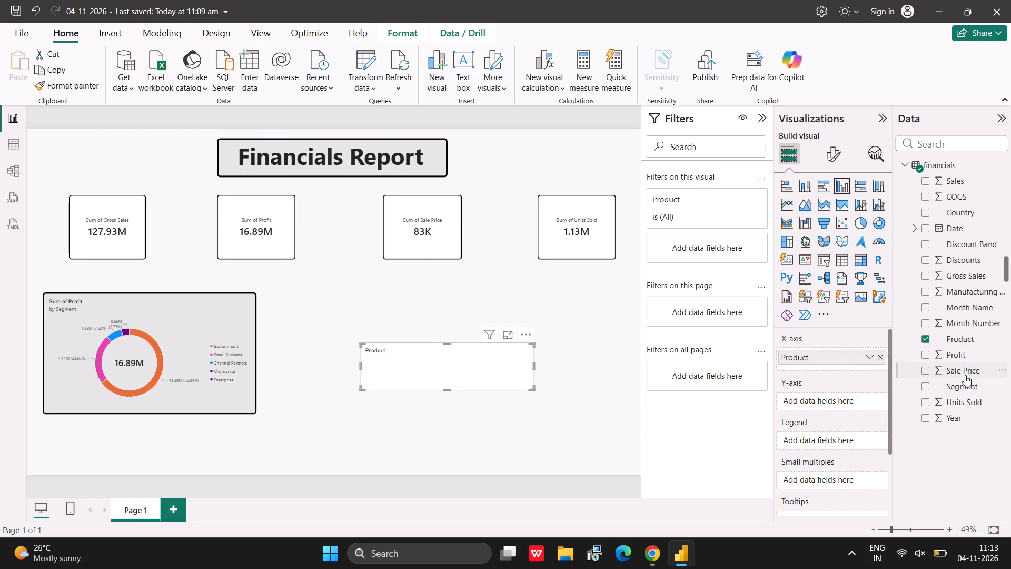
drag(965, 384, 867, 397)
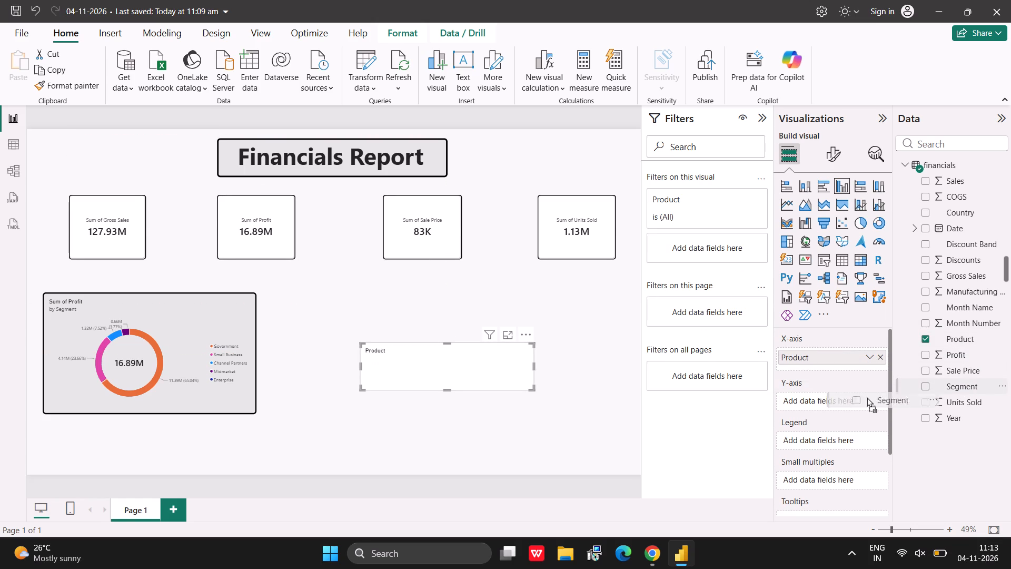
drag(867, 397, 836, 399)
click(836, 399)
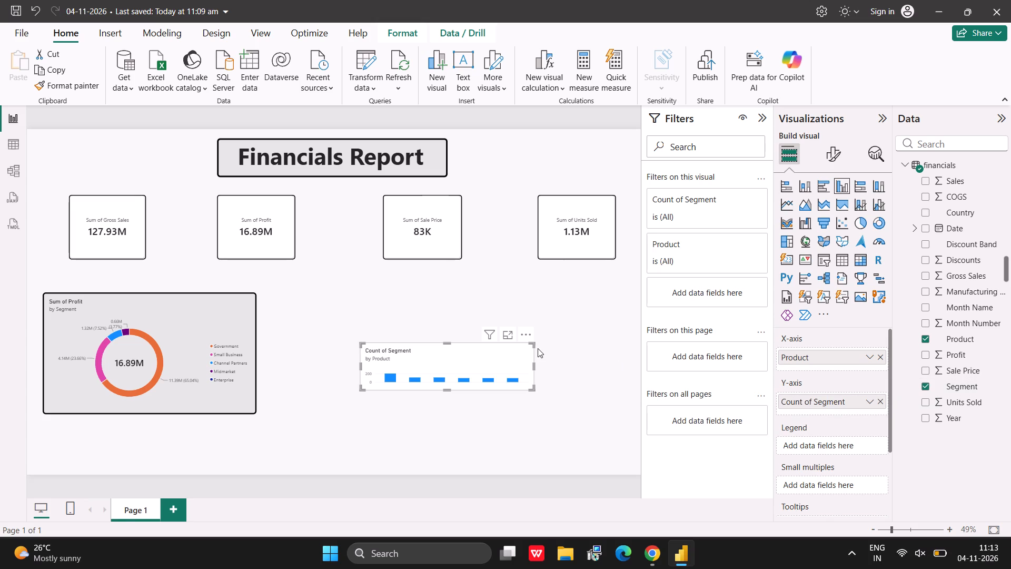
Enlarge the clustered column chart and move it closer to the donut, with their top edges aligned.
drag(531, 346, 601, 300)
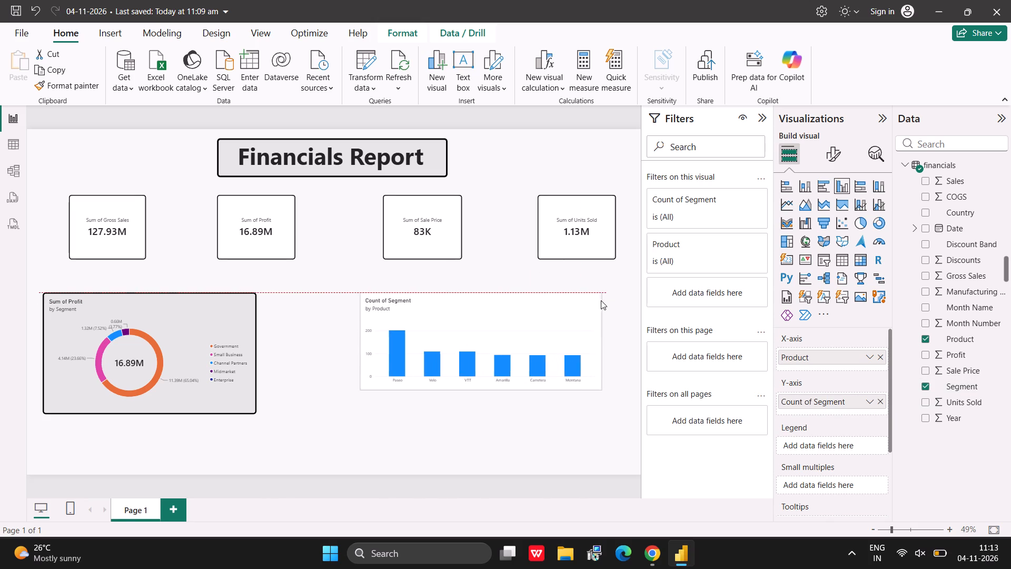
drag(601, 300, 608, 299)
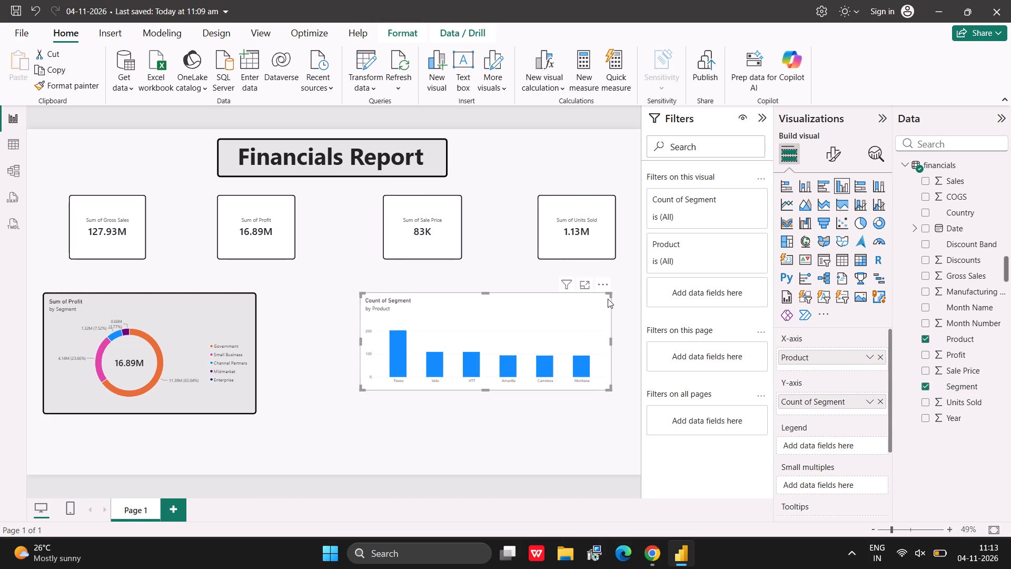
drag(502, 344, 444, 342)
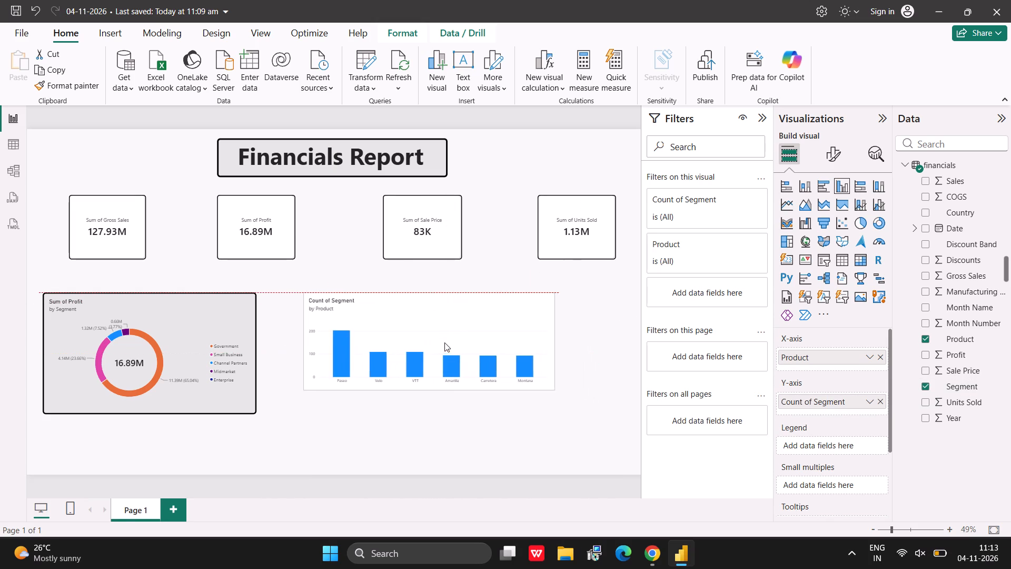
drag(444, 342, 438, 341)
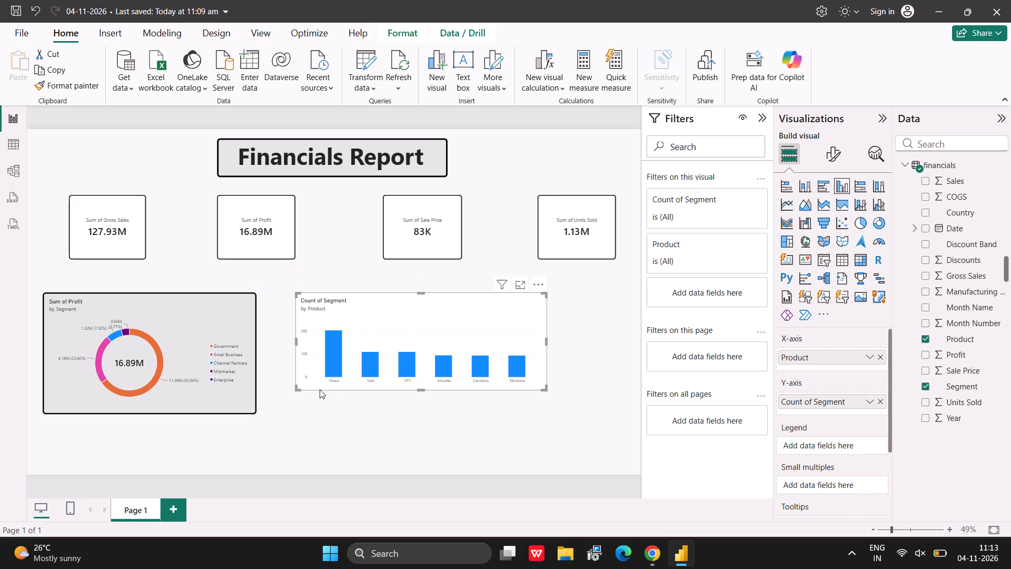
Resize the clustered column chart to match the donut chart's height and approximate width, keeping a narrow gap between the two.
drag(297, 389, 291, 404)
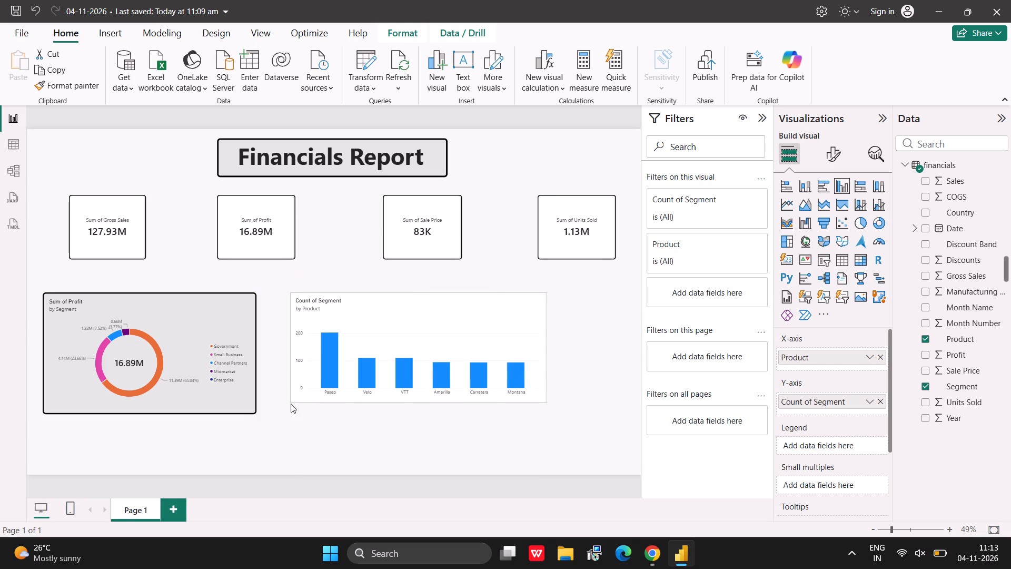
drag(291, 404, 284, 411)
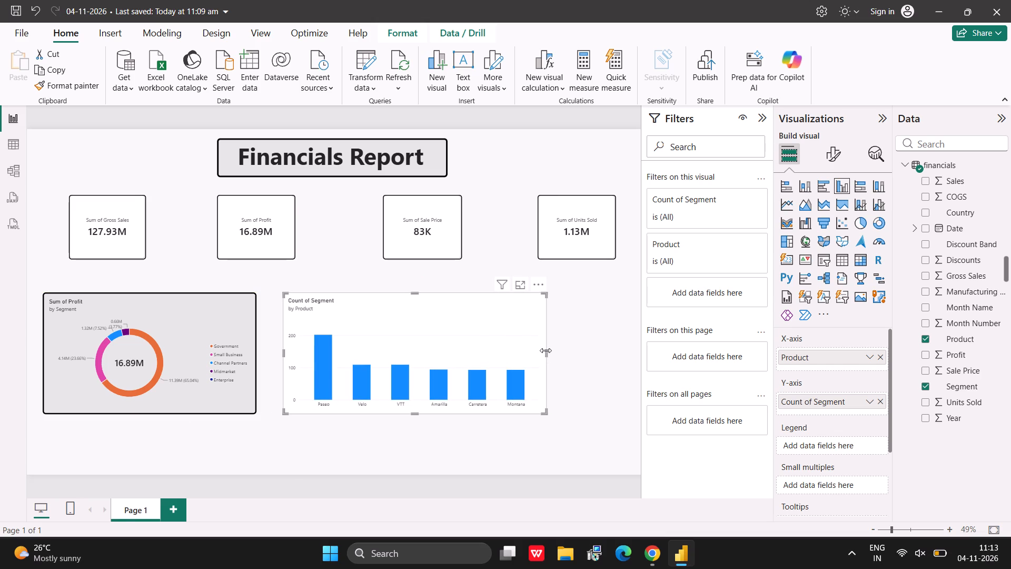
drag(546, 350, 471, 350)
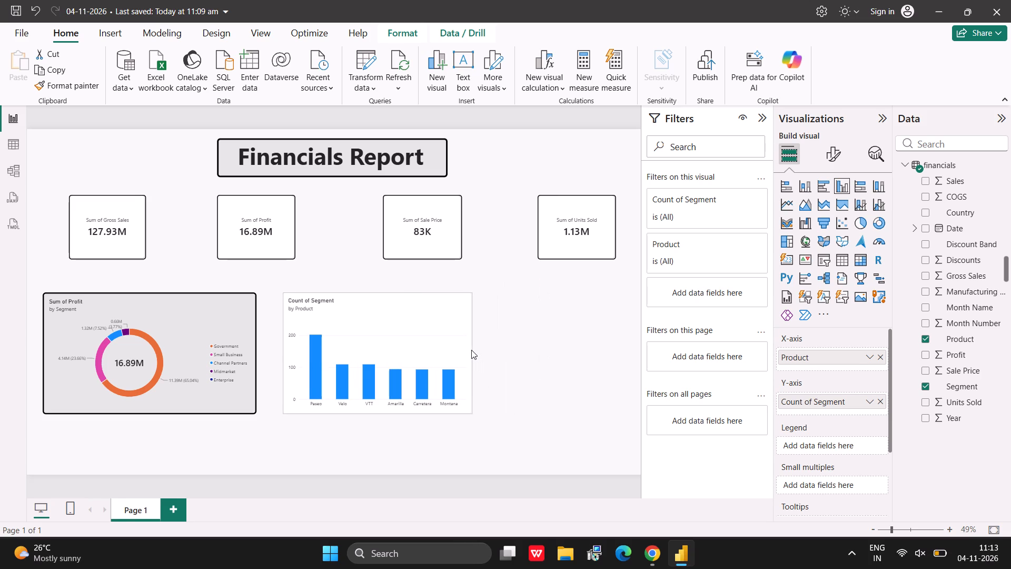
drag(471, 350, 489, 349)
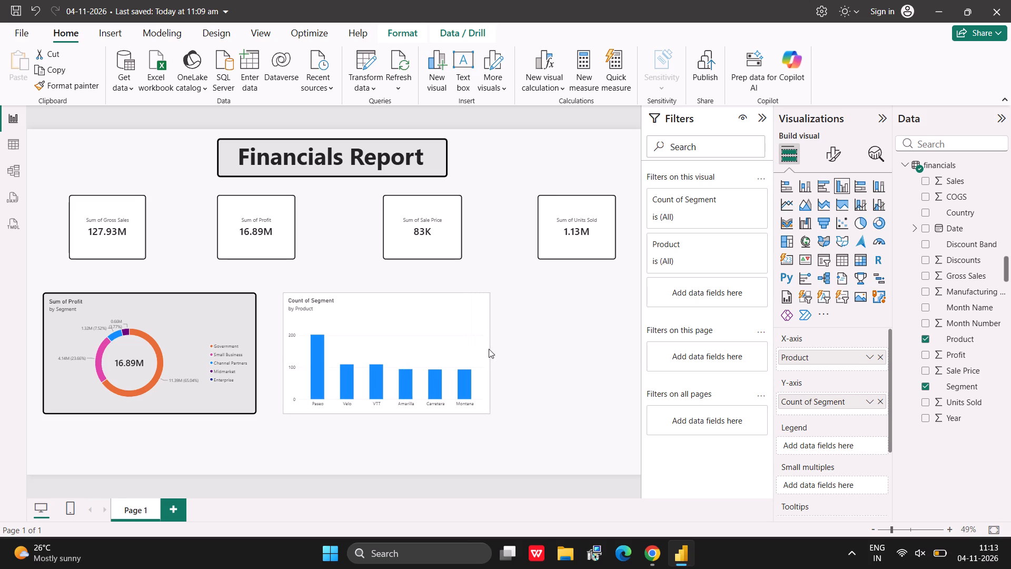
drag(489, 349, 490, 349)
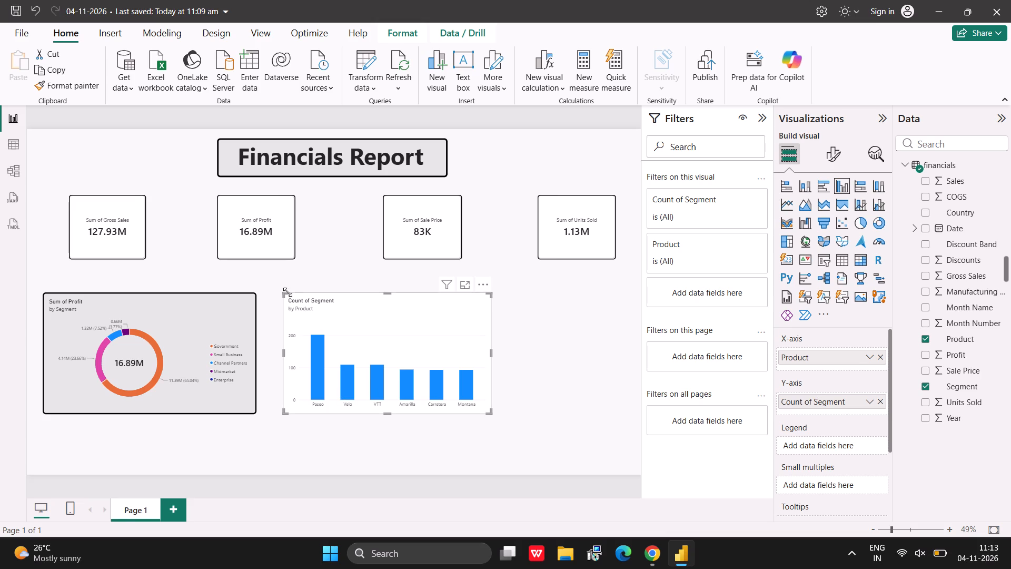
click(284, 293)
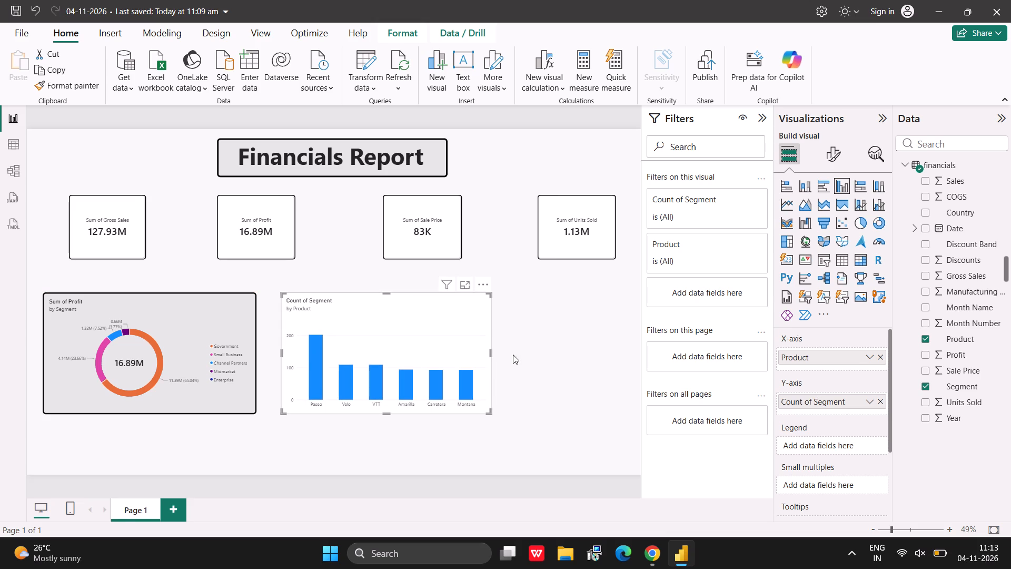
Set the clustered column chart's background to the light grey tint of white used on the donut chart.
click(829, 156)
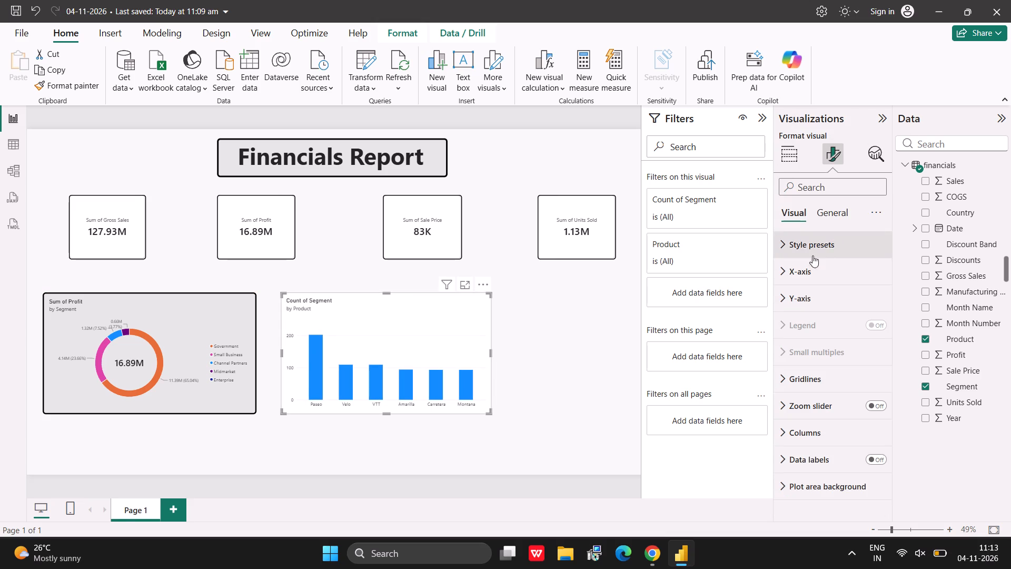
click(834, 217)
click(825, 307)
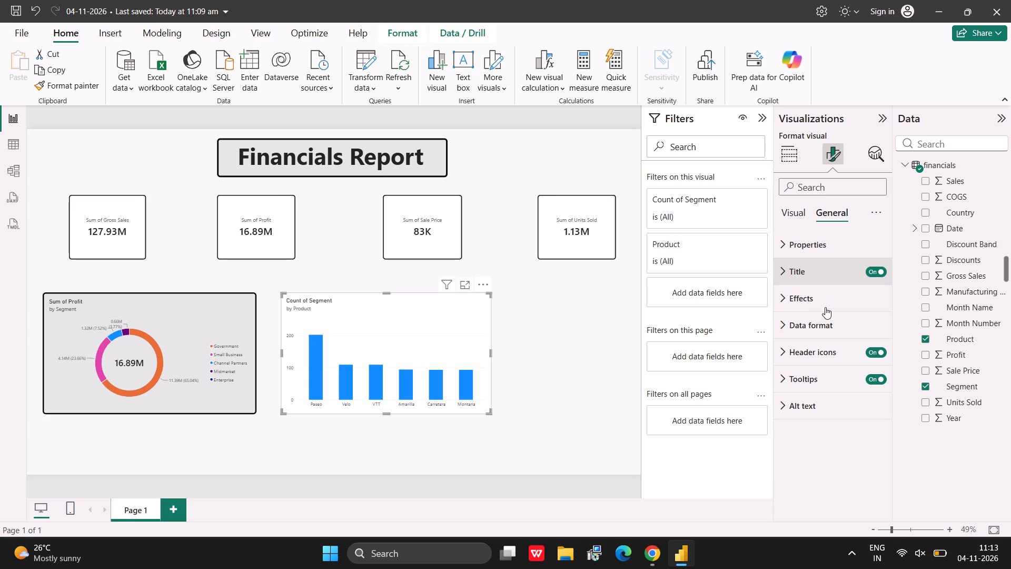
click(811, 360)
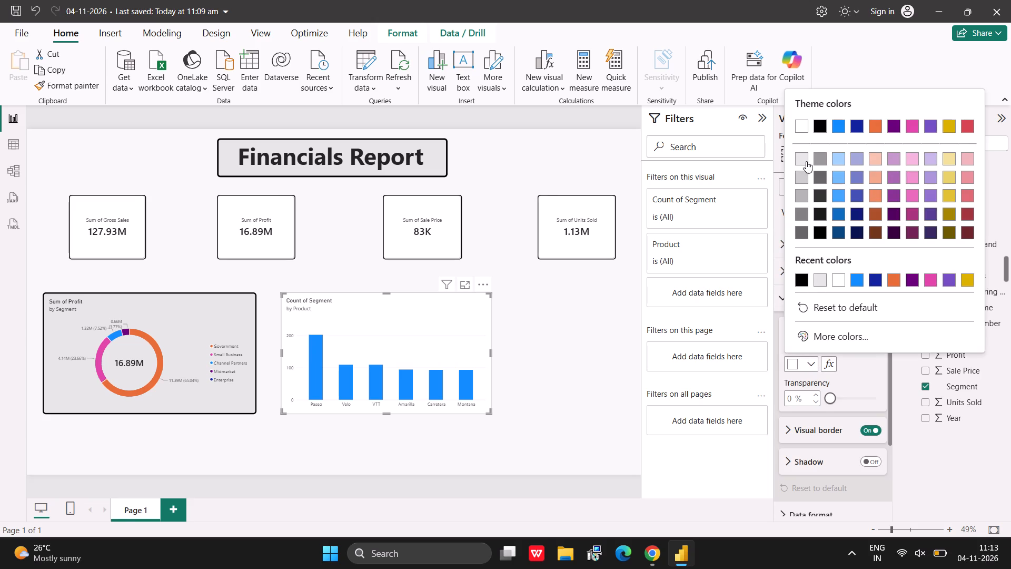
click(803, 159)
Format the column chart's visual border in black with 10 px rounded corners and 4 px width, matching the donut chart's border.
scroll(851, 412, down, 1)
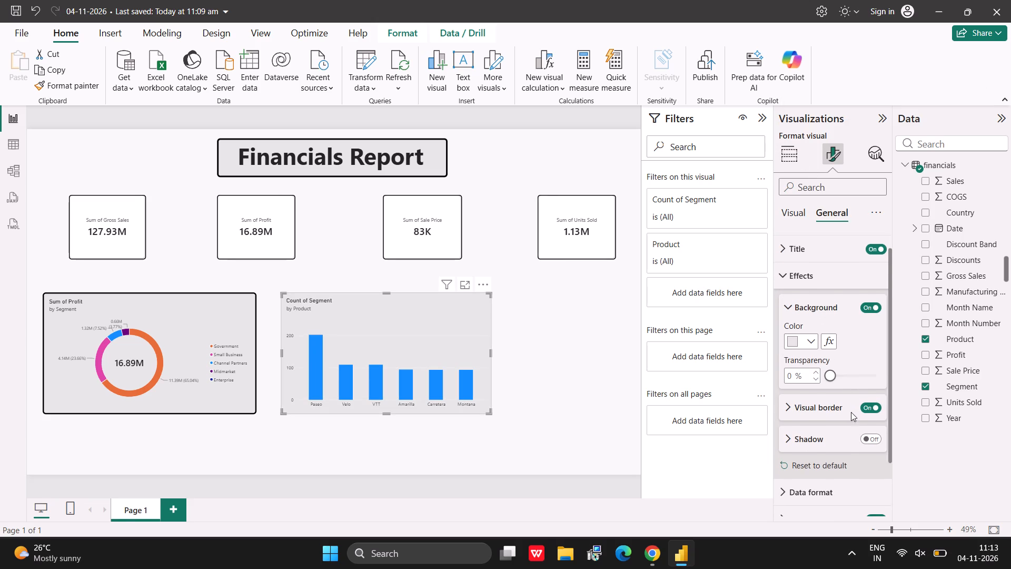
scroll(851, 412, down, 1)
click(830, 406)
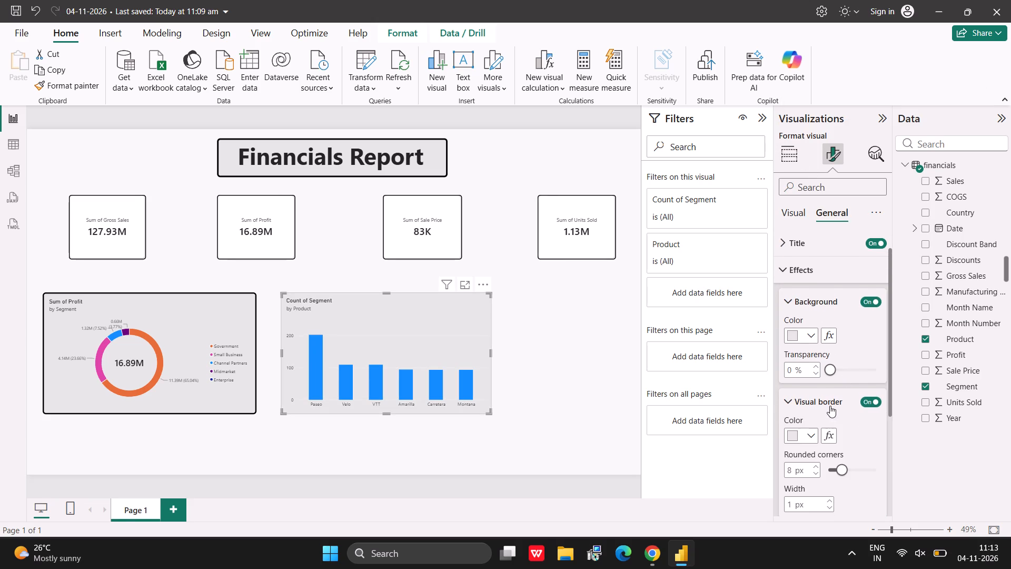
click(813, 439)
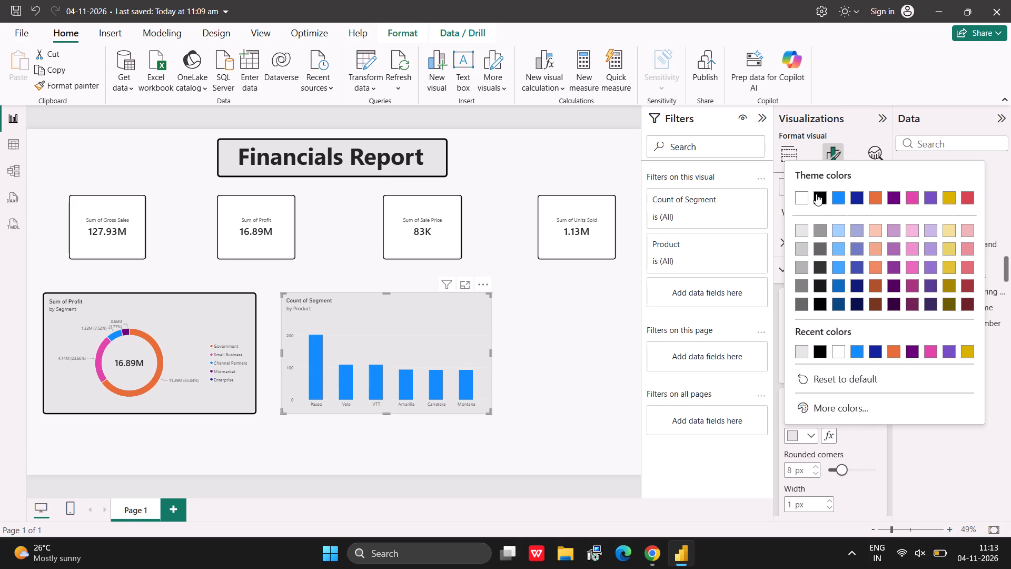
click(816, 195)
scroll(849, 395, down, 1)
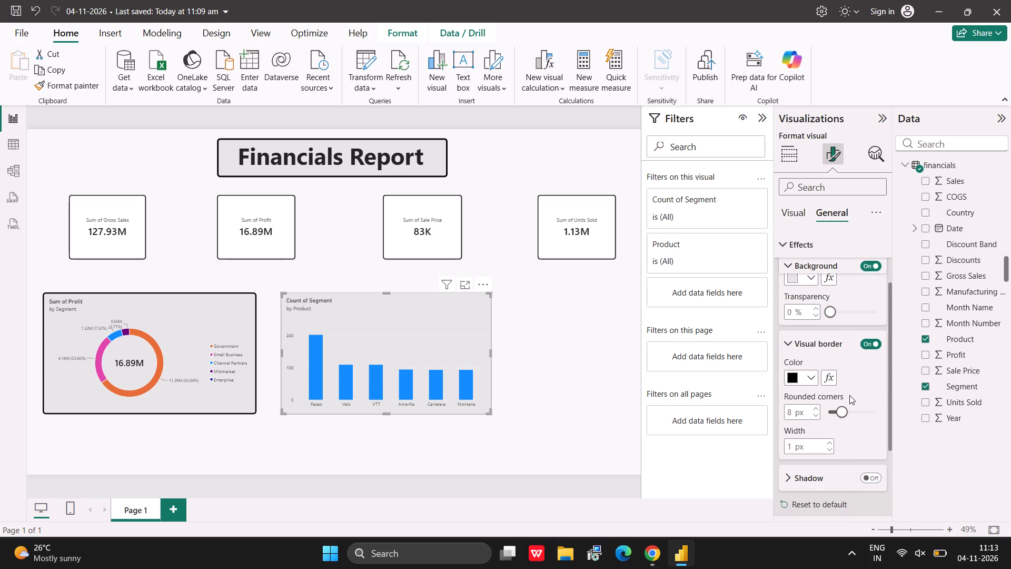
click(211, 333)
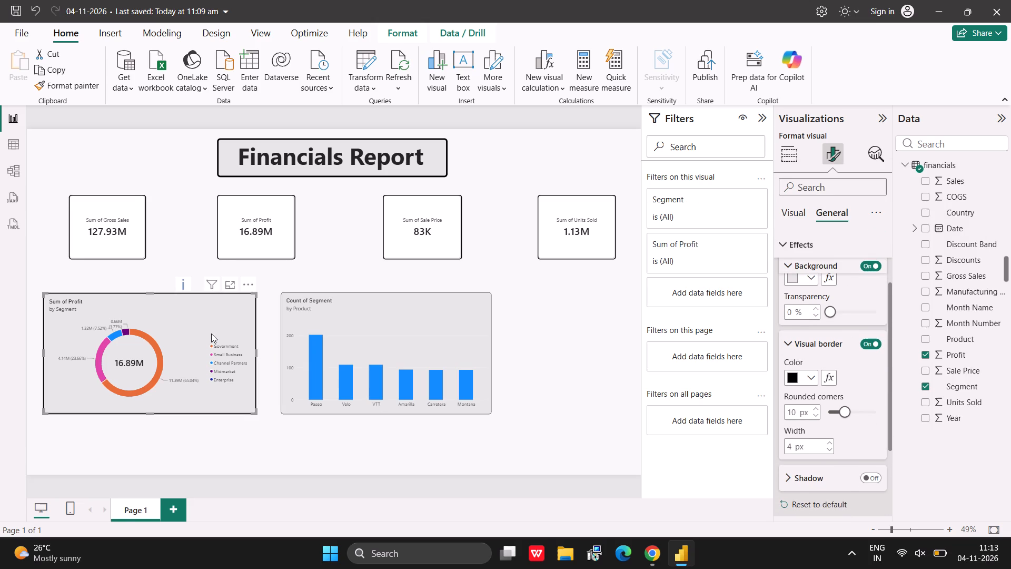
click(348, 336)
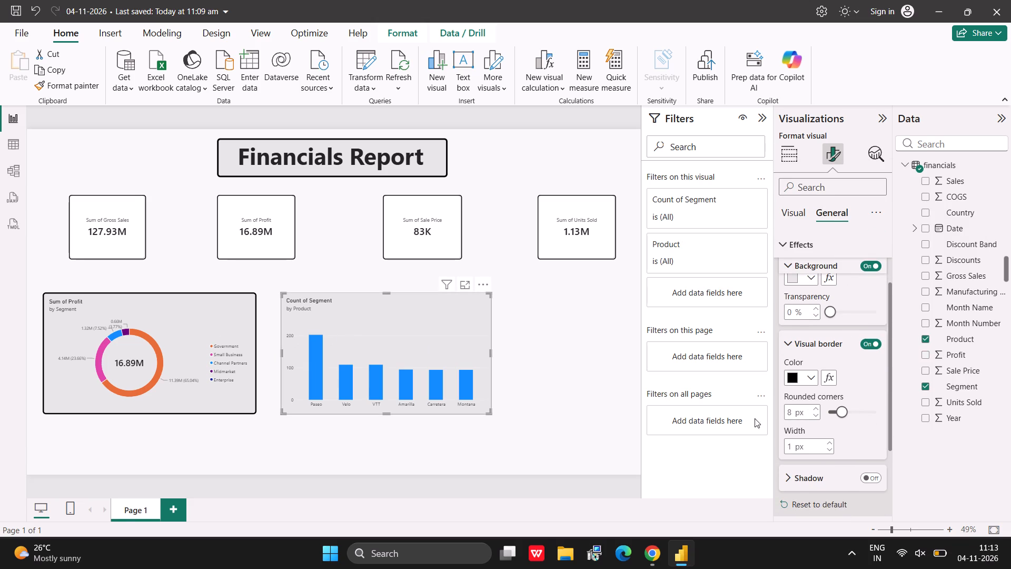
click(845, 413)
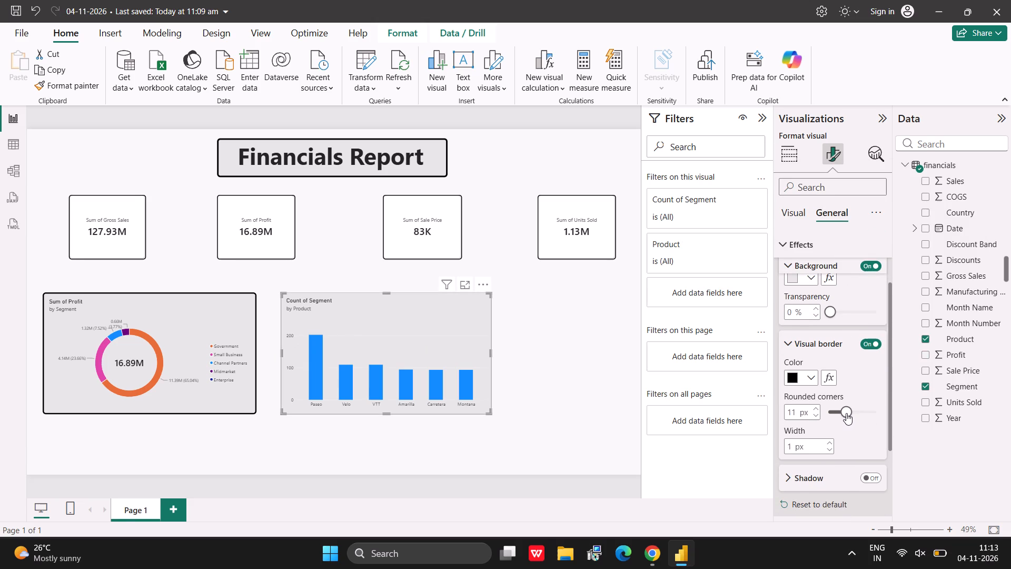
click(846, 413)
key(Left)
triple_click(830, 439)
click(532, 371)
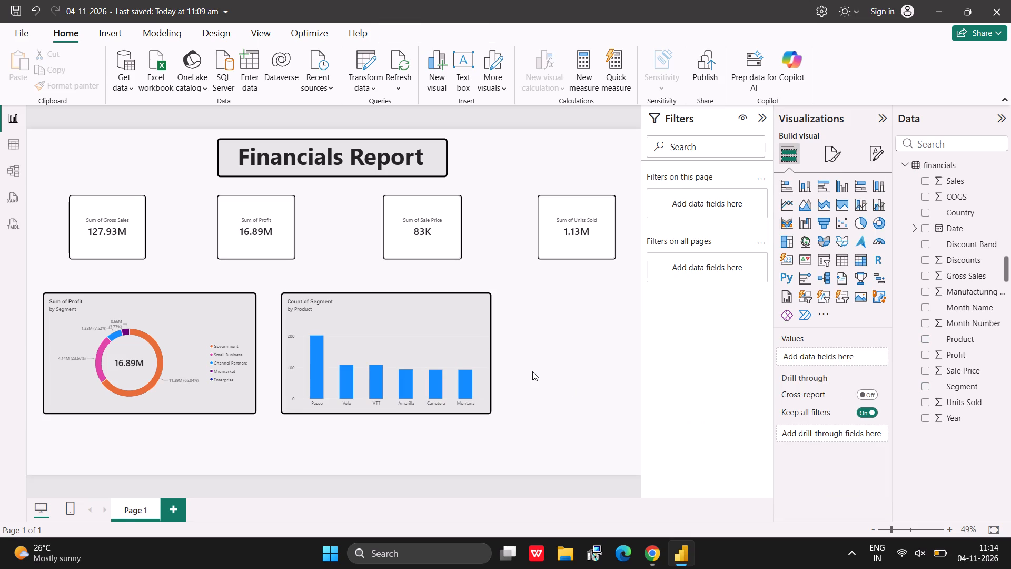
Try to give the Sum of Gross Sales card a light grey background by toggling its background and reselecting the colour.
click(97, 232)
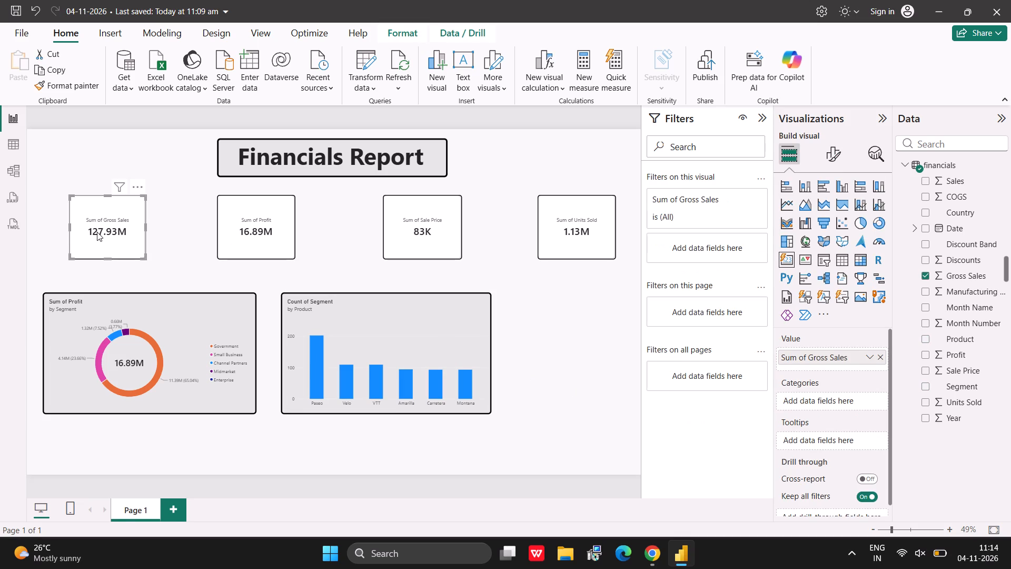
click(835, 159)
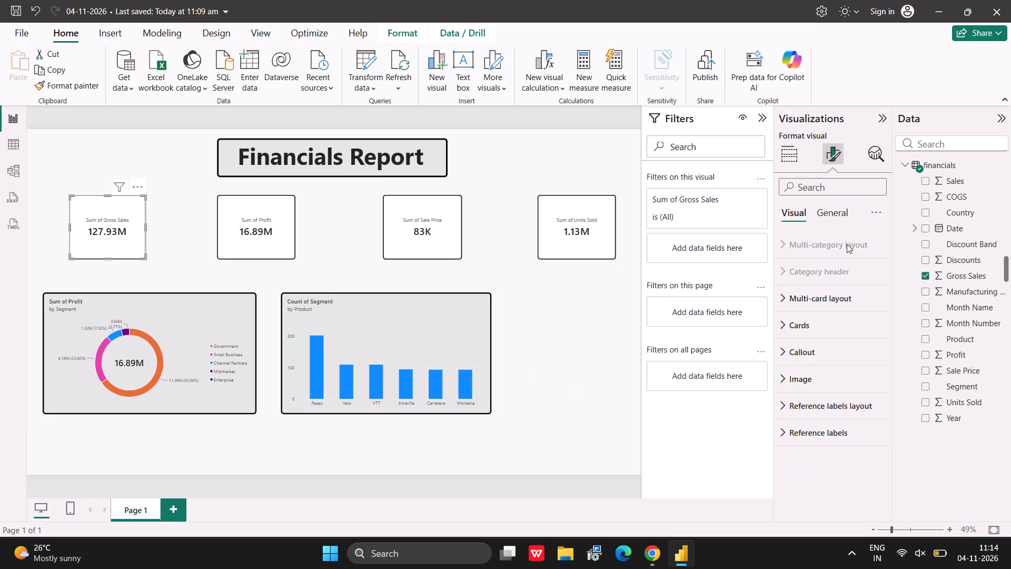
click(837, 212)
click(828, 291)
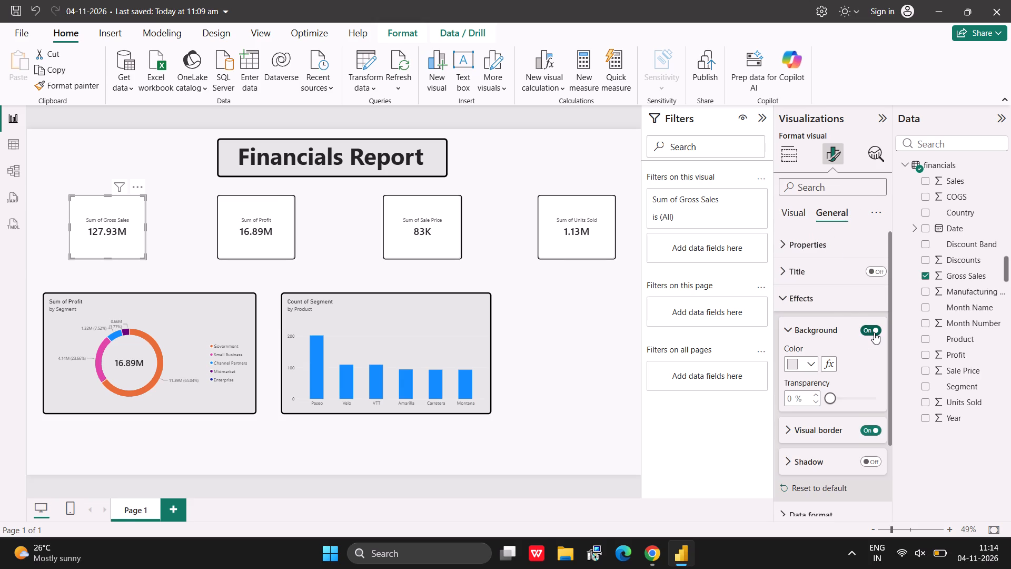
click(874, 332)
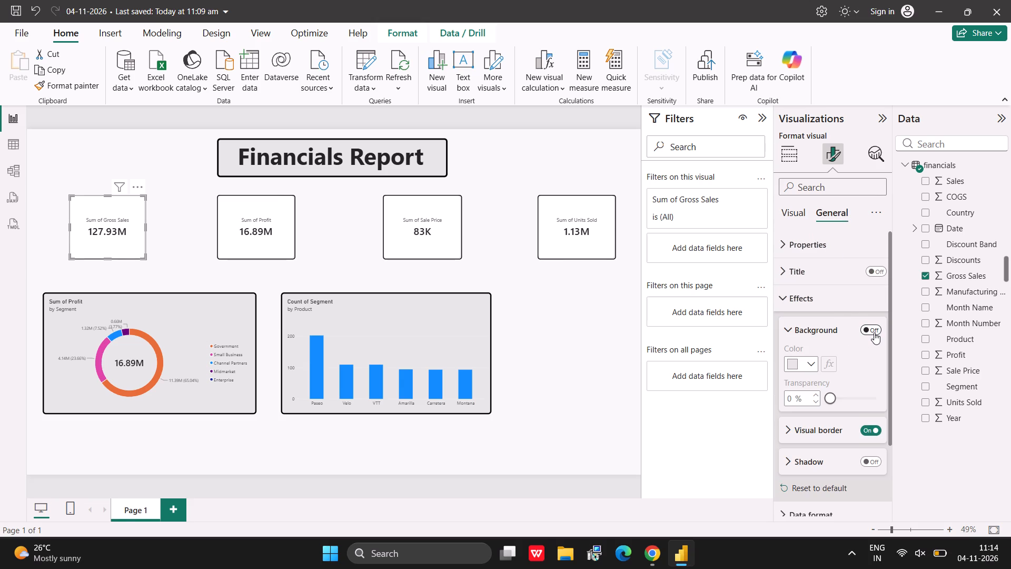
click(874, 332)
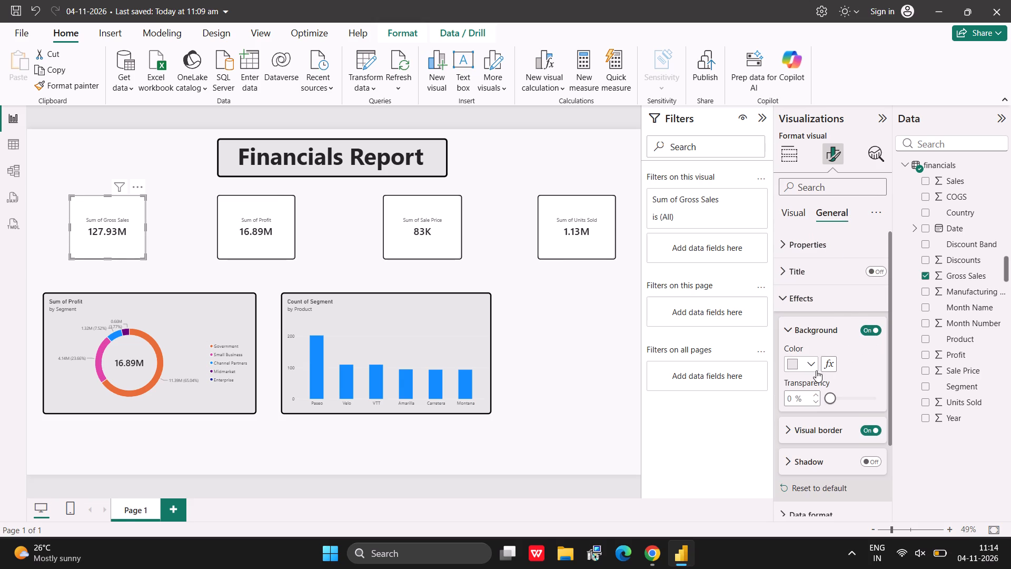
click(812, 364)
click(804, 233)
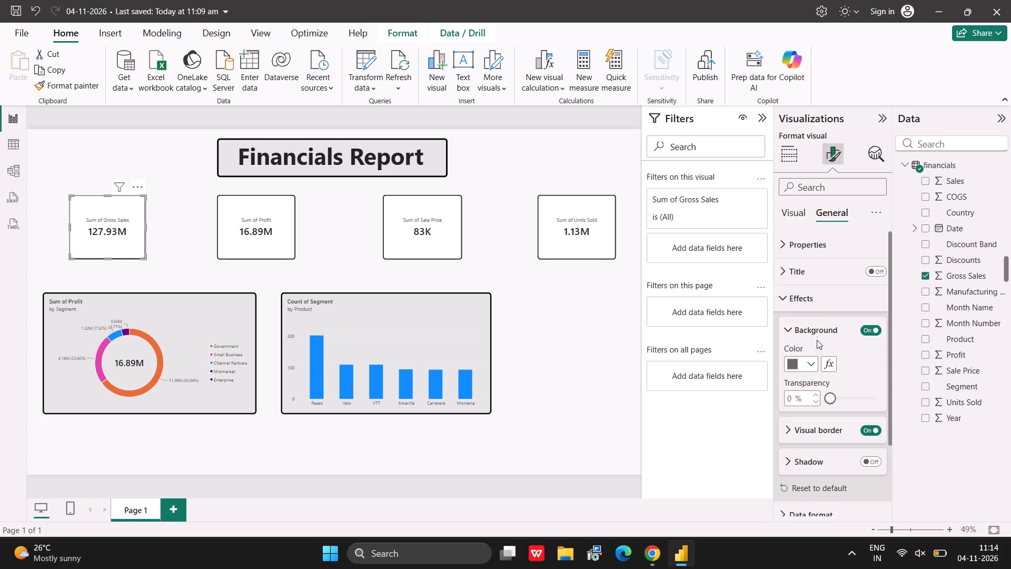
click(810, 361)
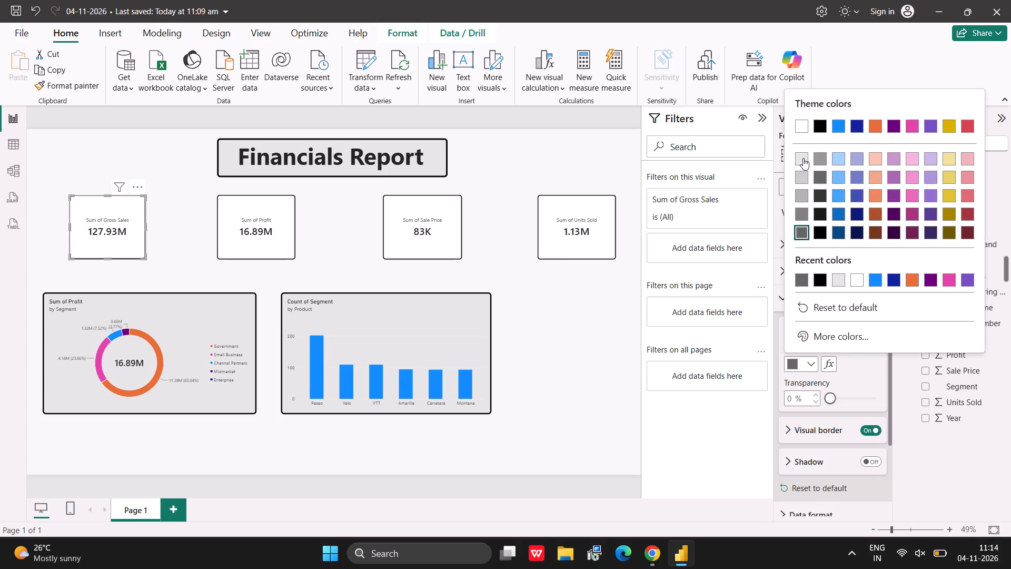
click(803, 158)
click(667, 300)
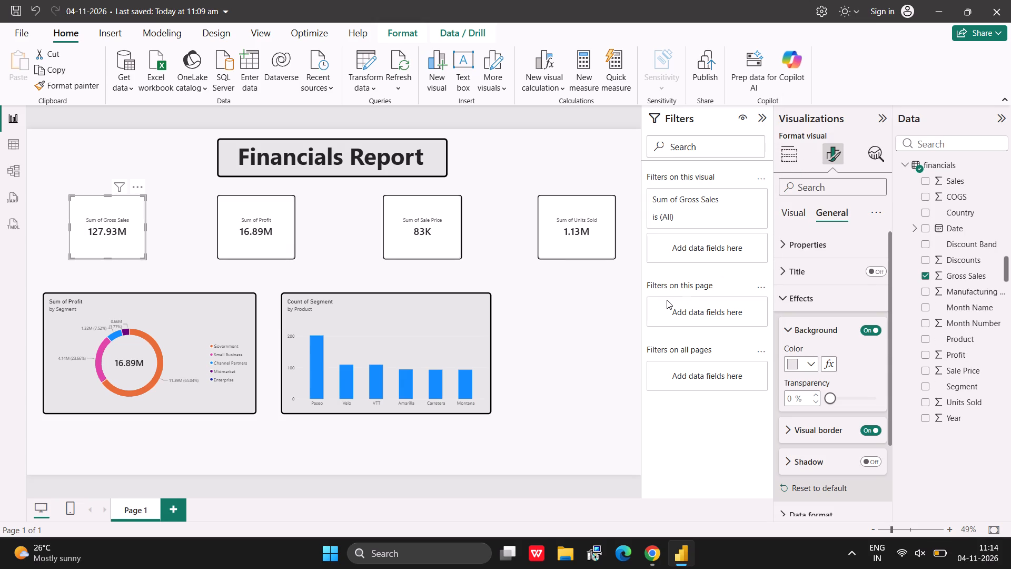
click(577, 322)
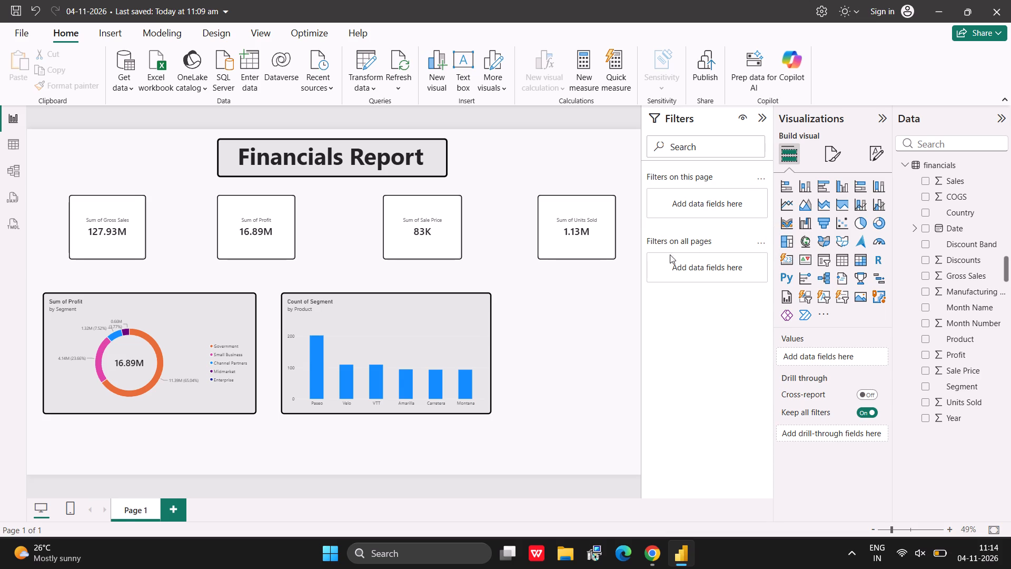
Shrink the donut chart and reposition it slightly higher and inward, beneath the Gross Sales and Profit cards.
click(211, 327)
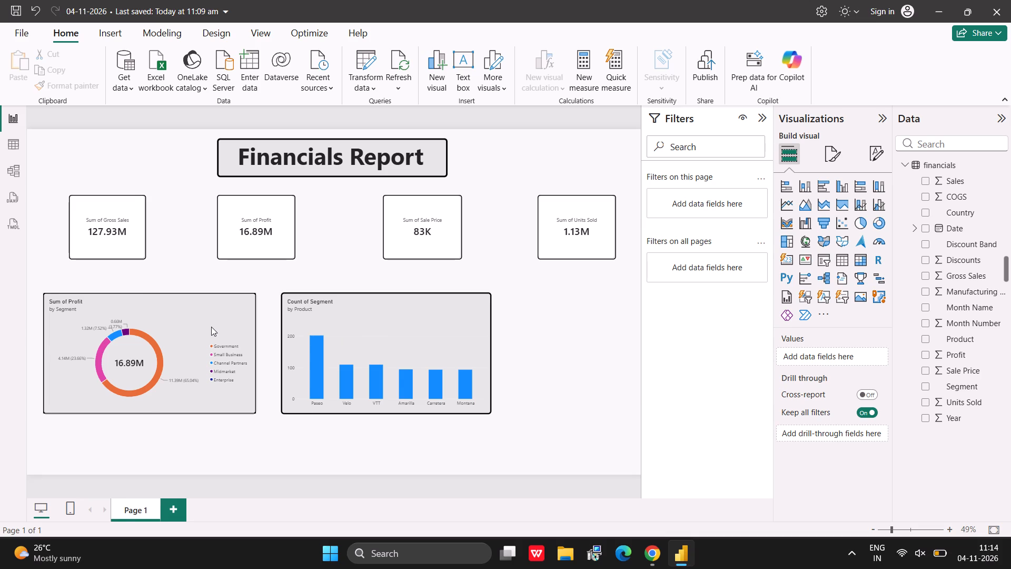
drag(234, 318, 234, 308)
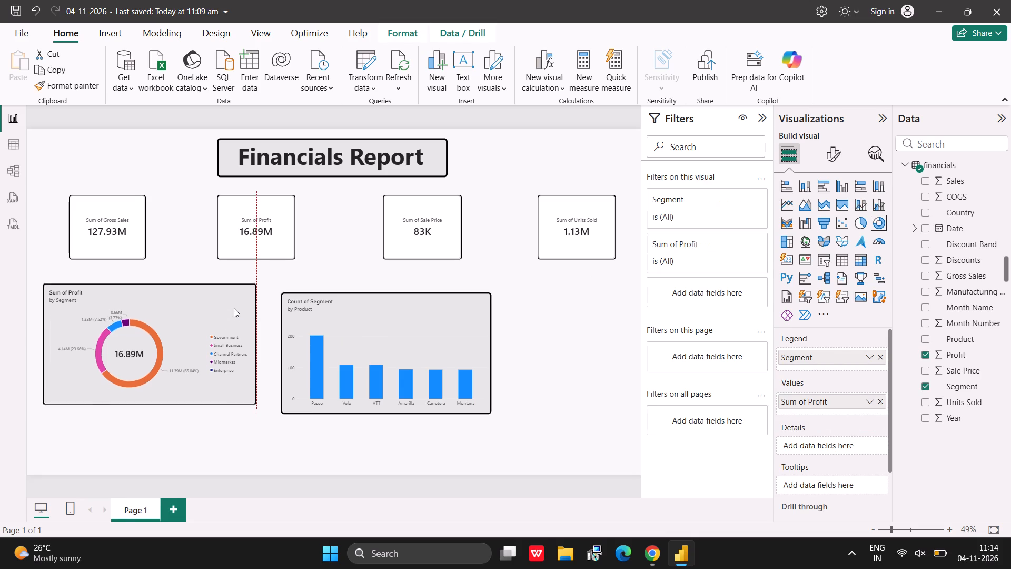
drag(234, 308, 234, 301)
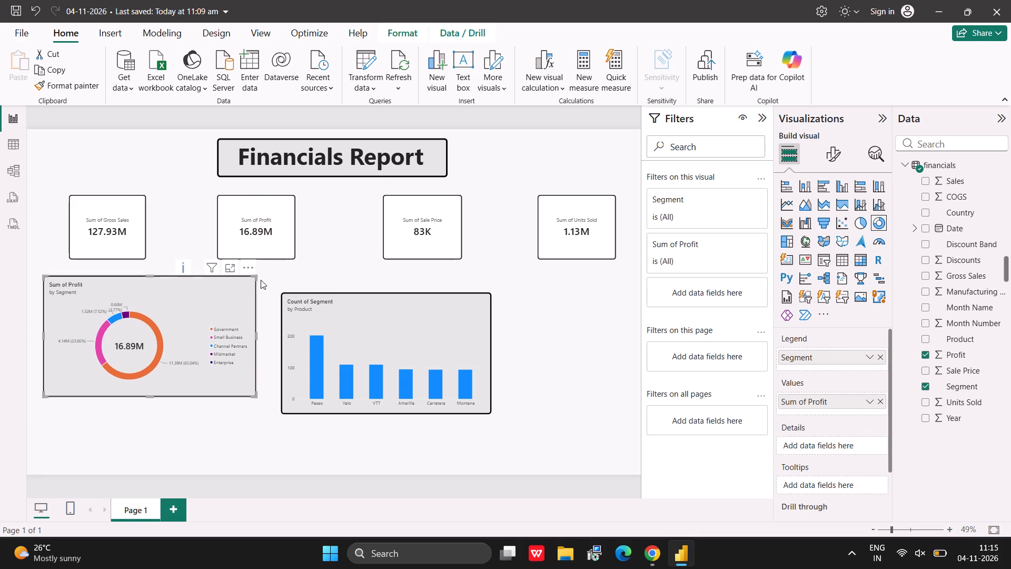
drag(254, 276, 228, 289)
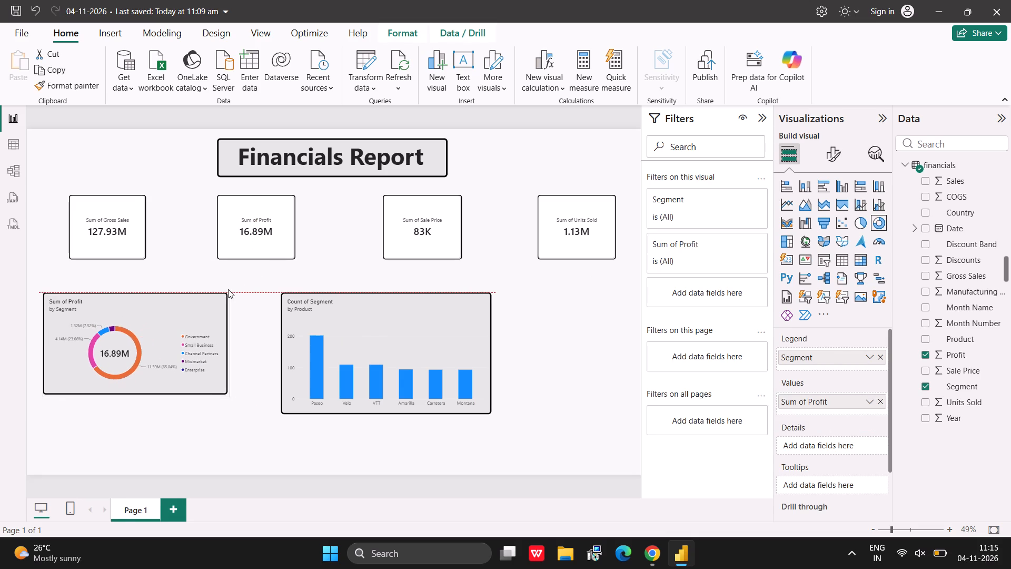
drag(228, 289, 217, 290)
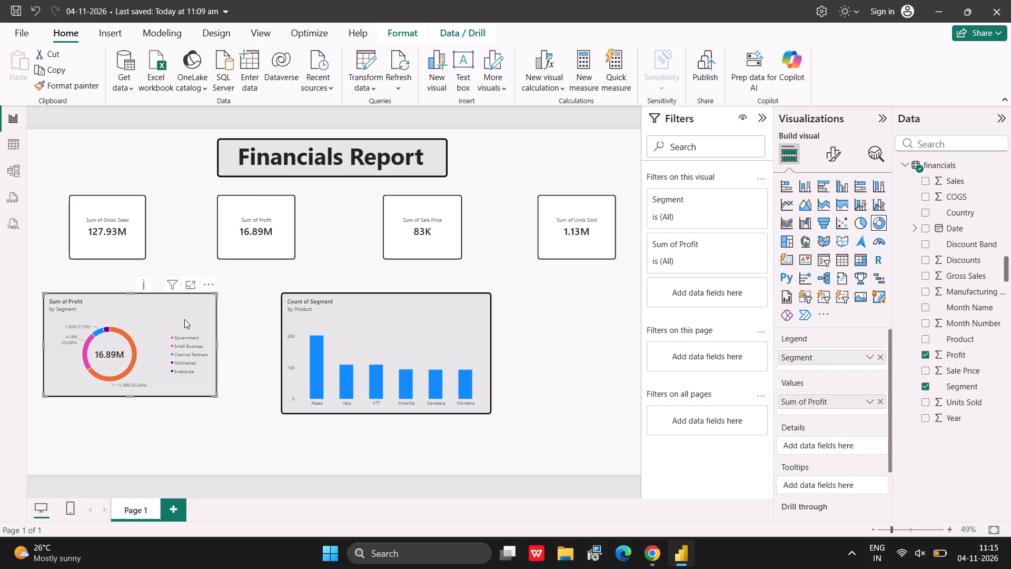
drag(150, 318, 166, 310)
Shrink the product column chart and move it beside the donut chart, aligning its top and bottom edges with the donut's.
click(472, 318)
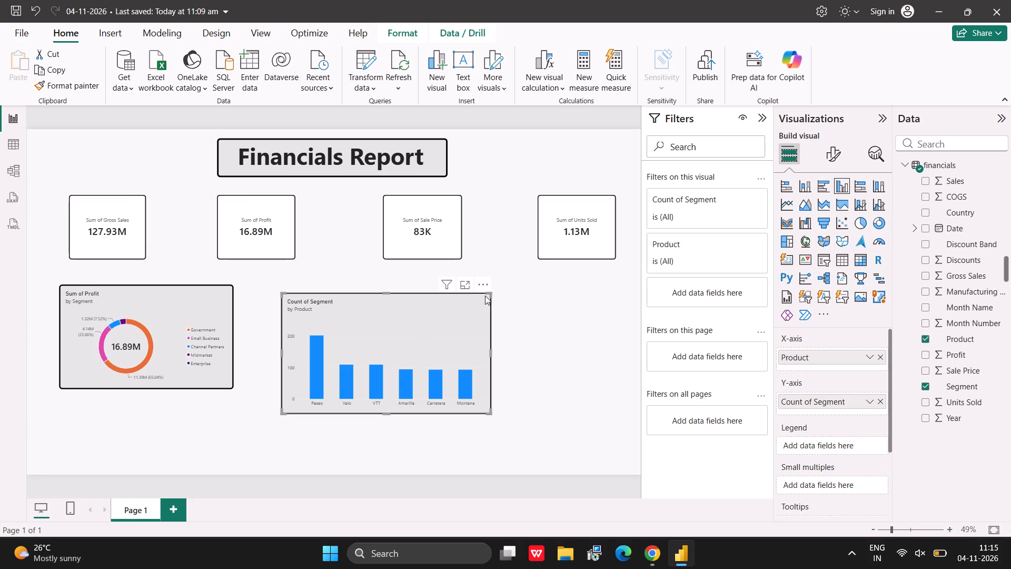
drag(487, 293, 462, 301)
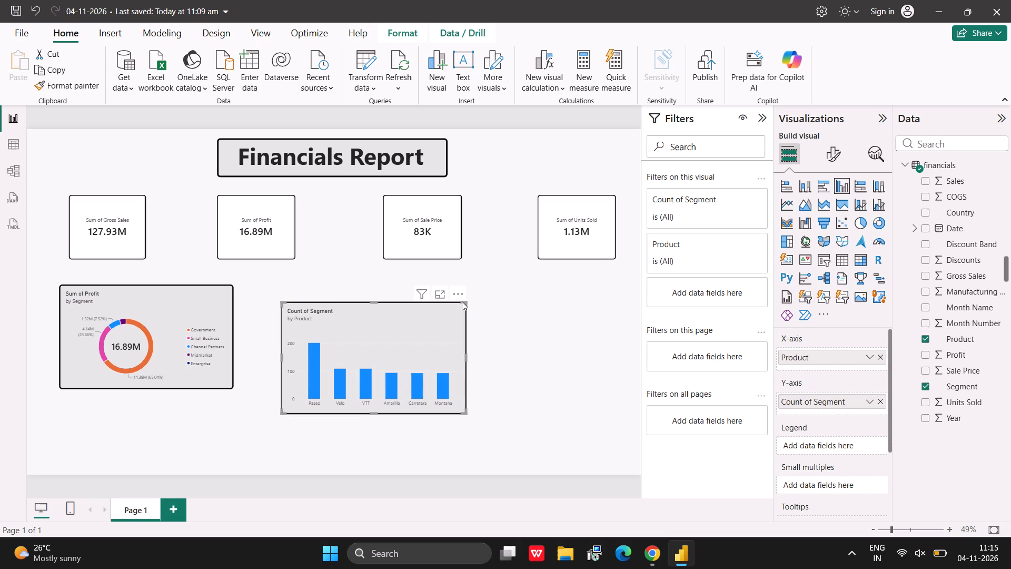
drag(409, 338, 405, 321)
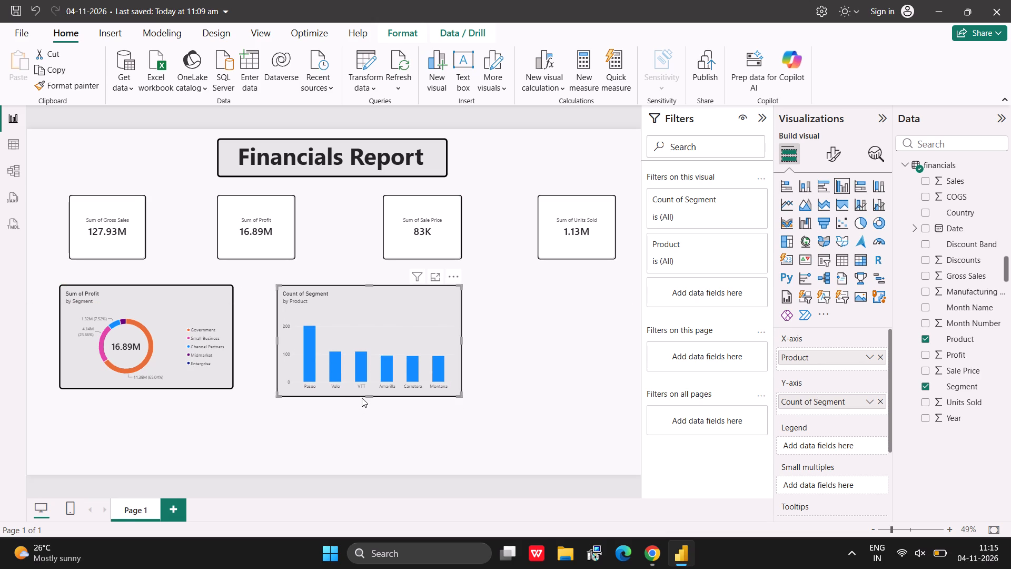
click(368, 397)
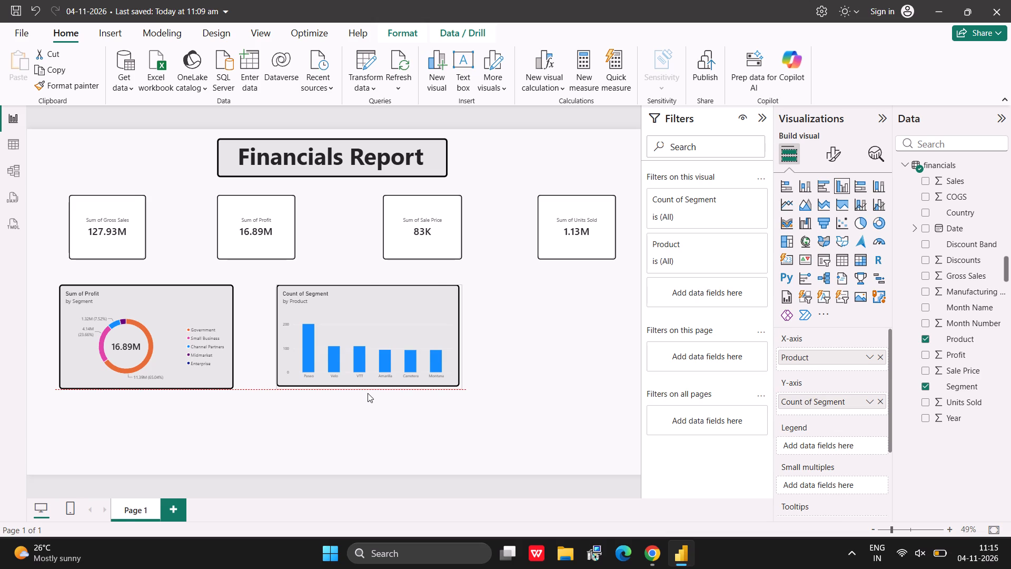
click(525, 370)
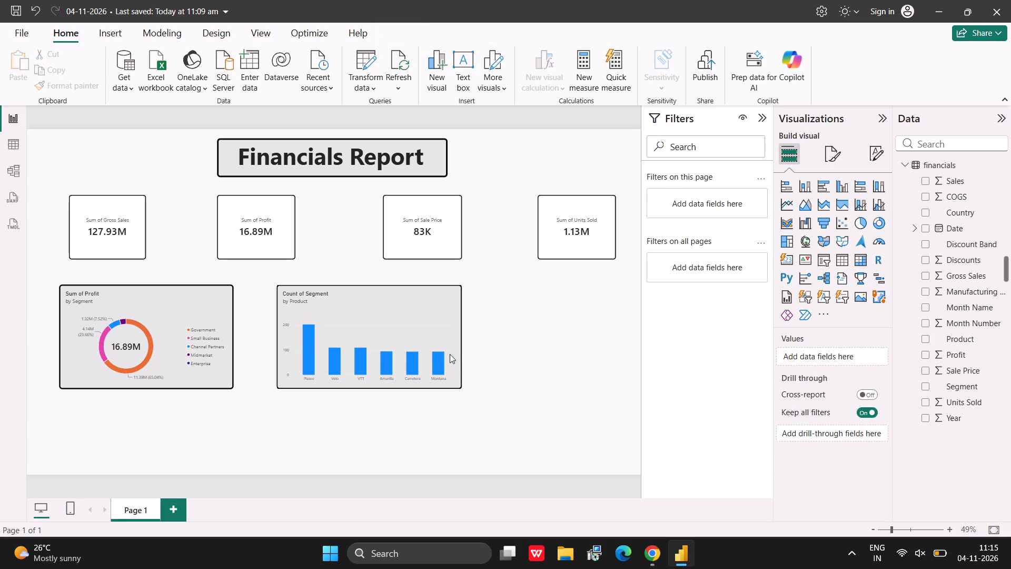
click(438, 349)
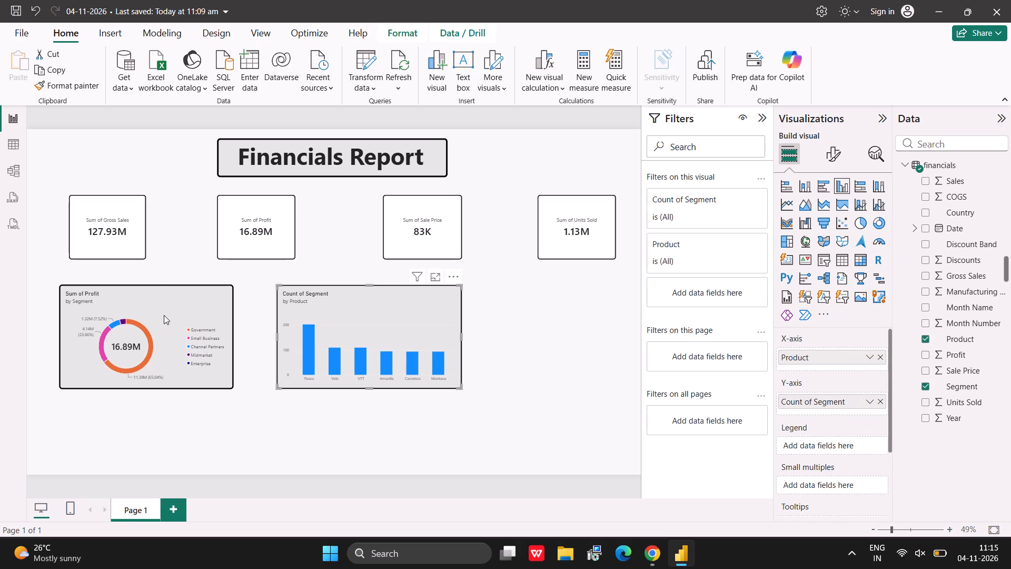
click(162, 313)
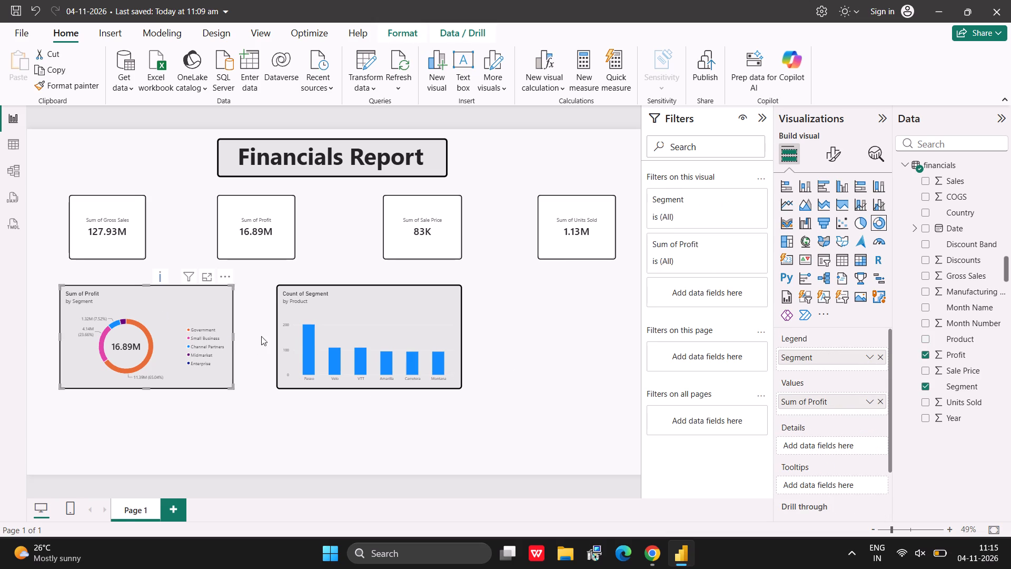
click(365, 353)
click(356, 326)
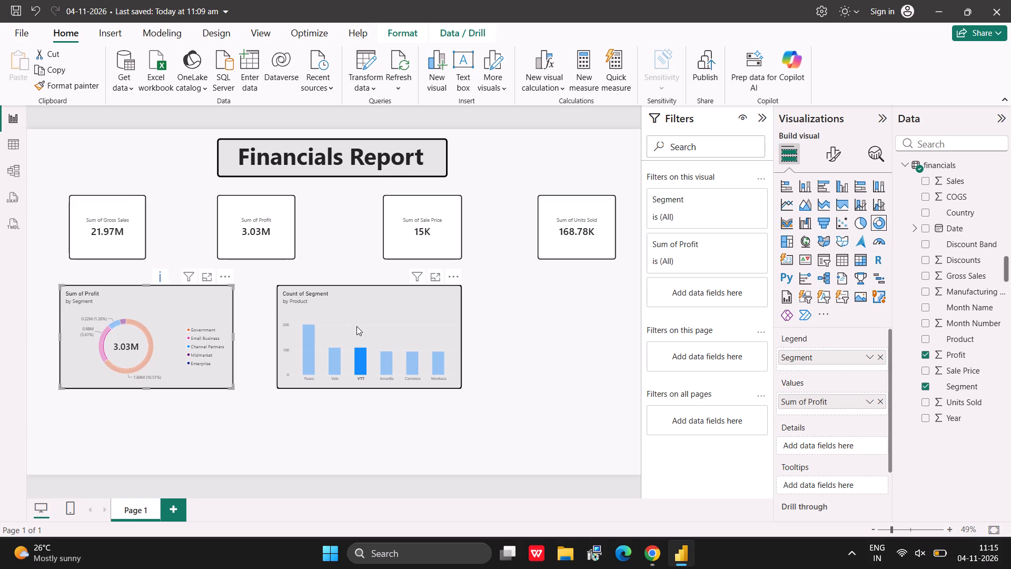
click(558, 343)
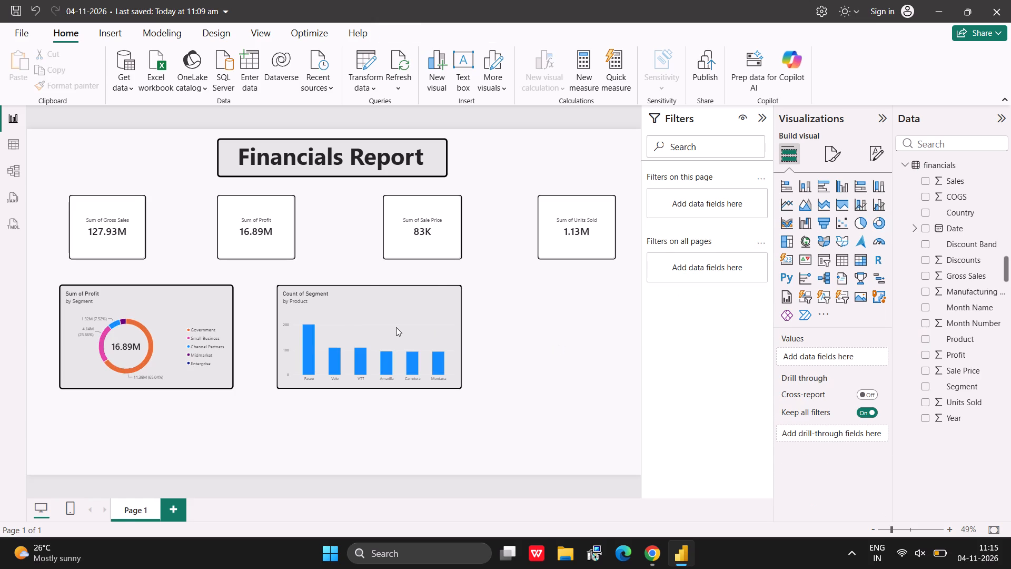
Widen the column chart slightly towards the donut chart, keeping its top and bottom edges level with the donut's.
click(396, 327)
drag(278, 385, 270, 391)
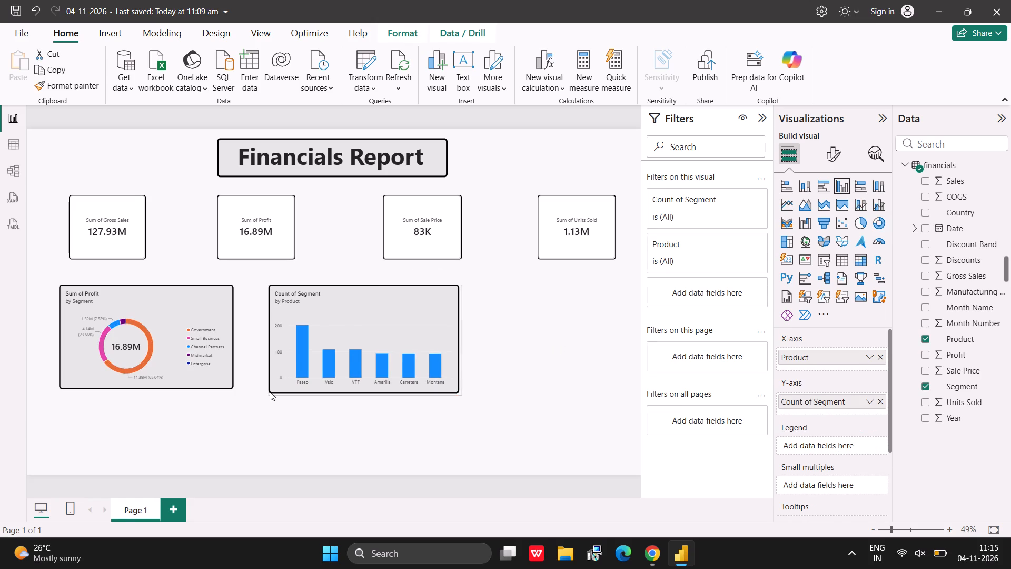
drag(270, 391, 272, 388)
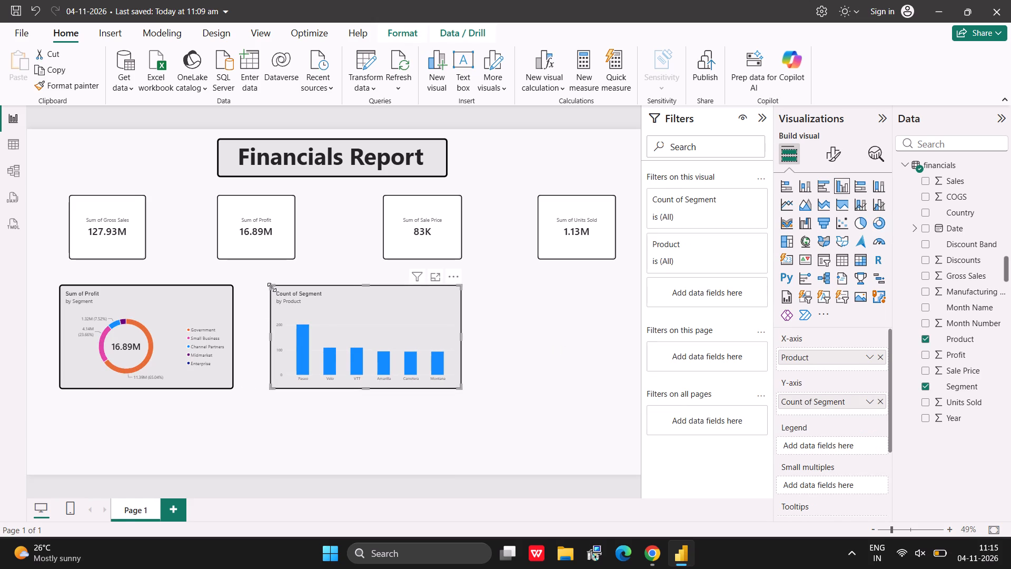
click(271, 287)
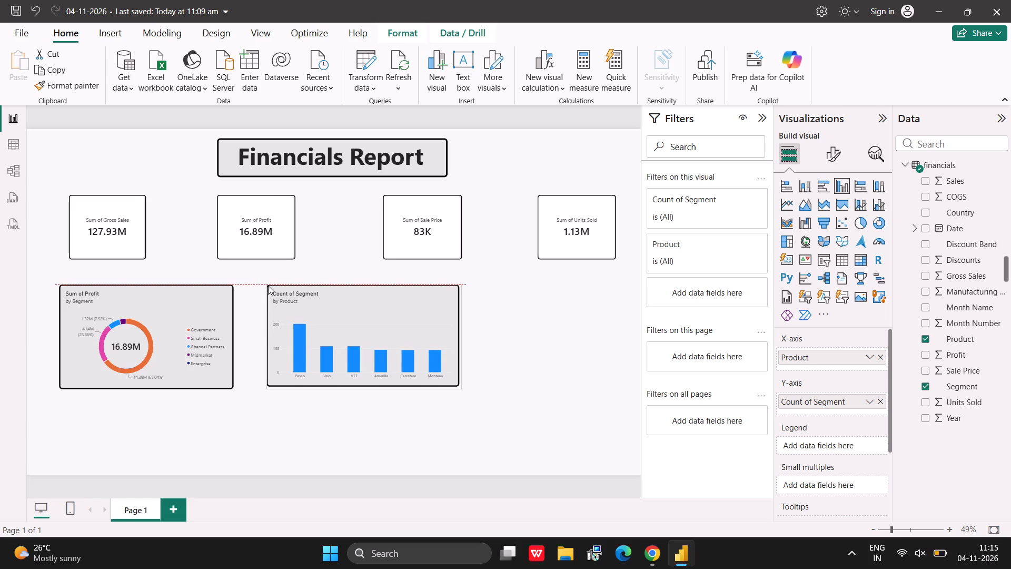
click(511, 354)
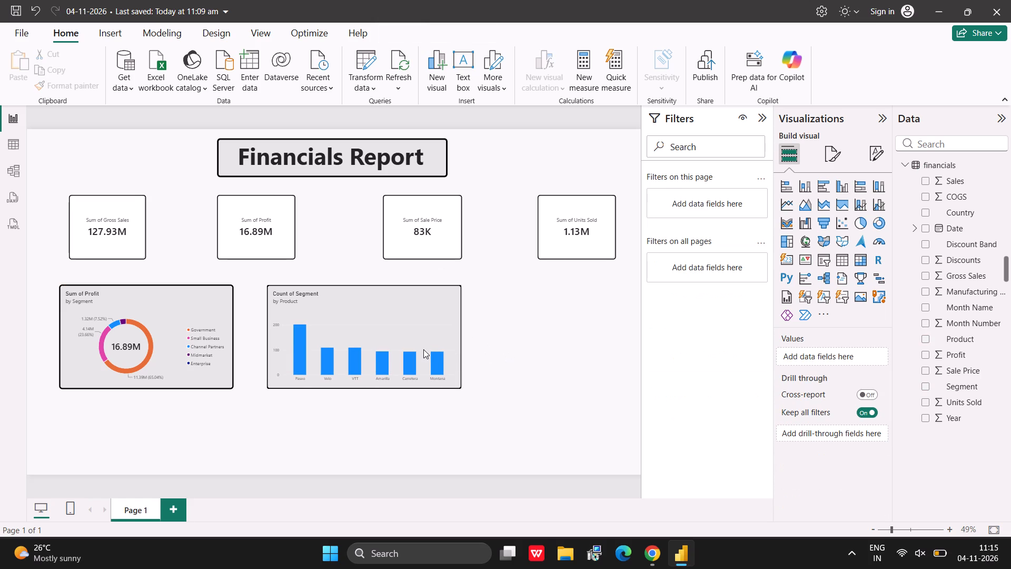
click(423, 349)
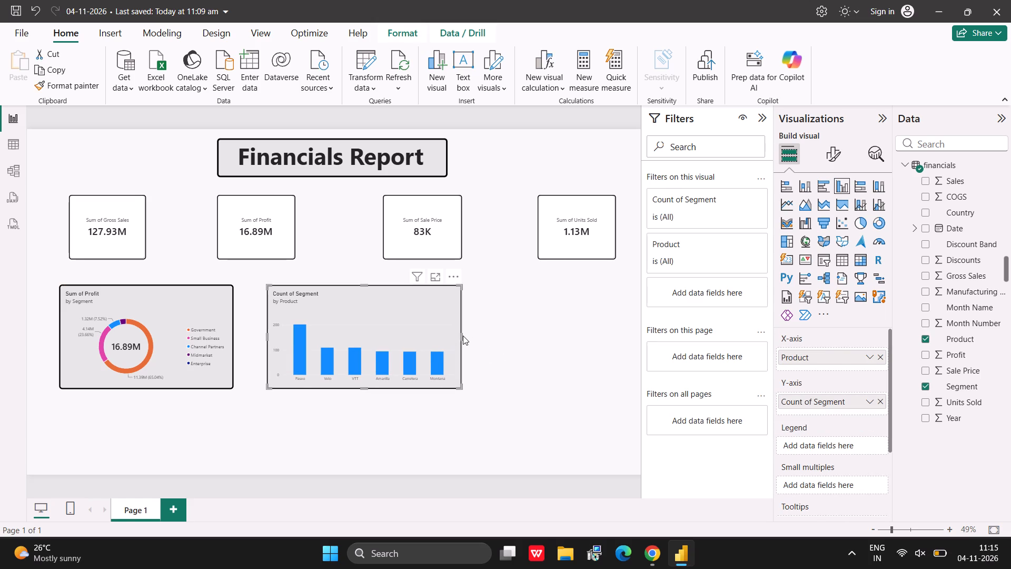
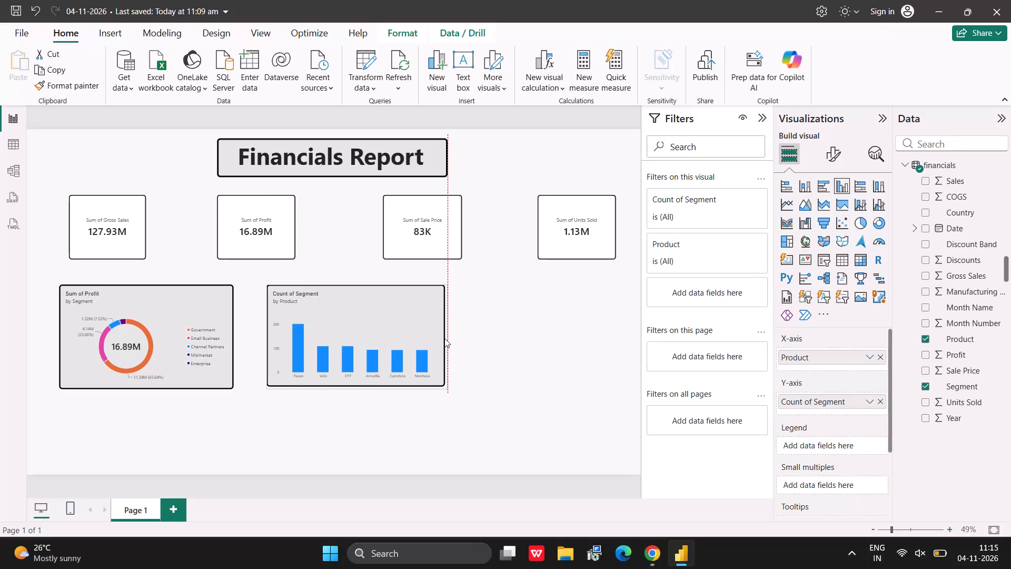
Shift the donut chart and the product column chart towards the page's left edge, keeping their top and bottom edges level.
click(515, 352)
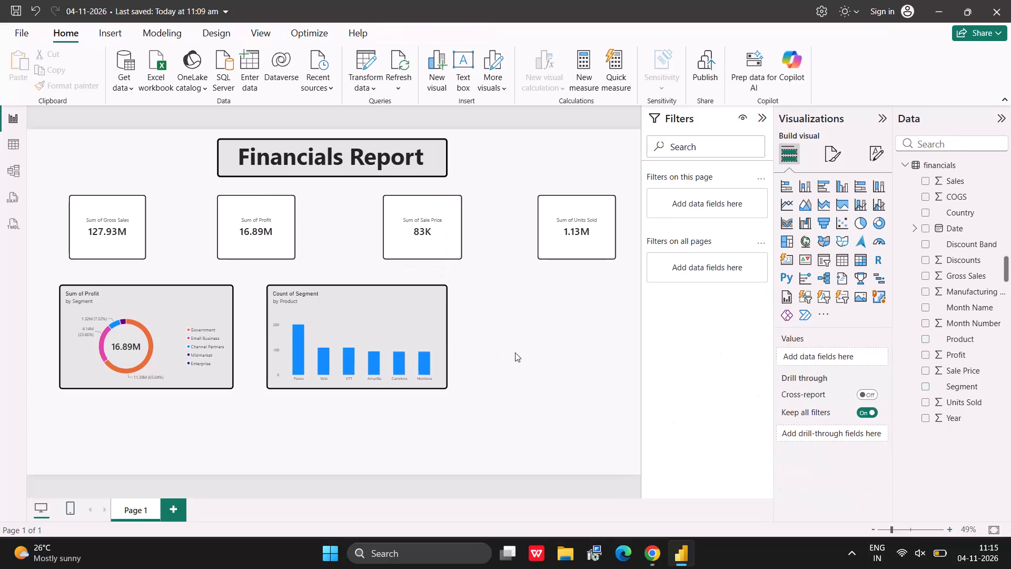
drag(147, 309, 140, 309)
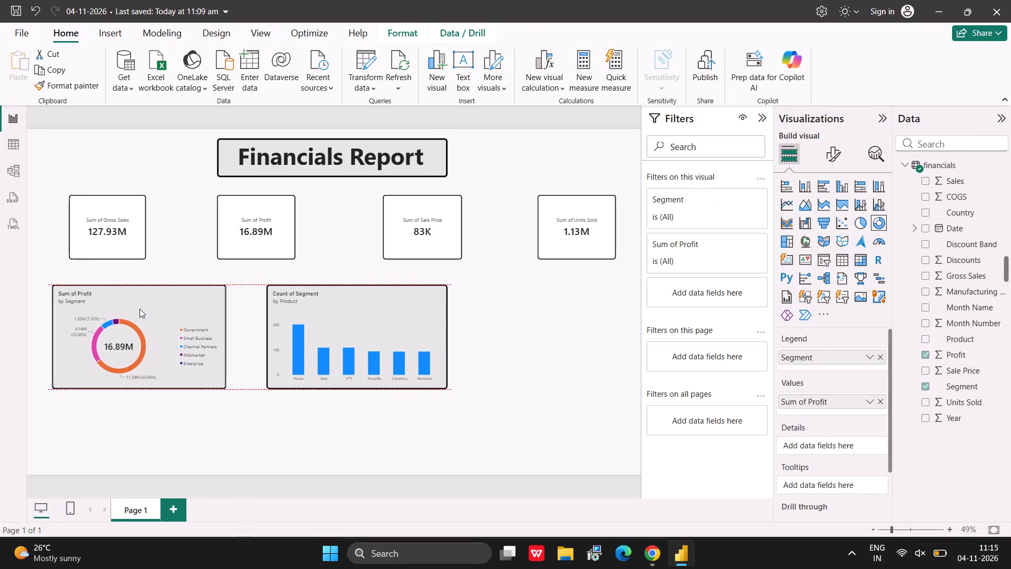
drag(140, 309, 134, 307)
drag(366, 313, 355, 313)
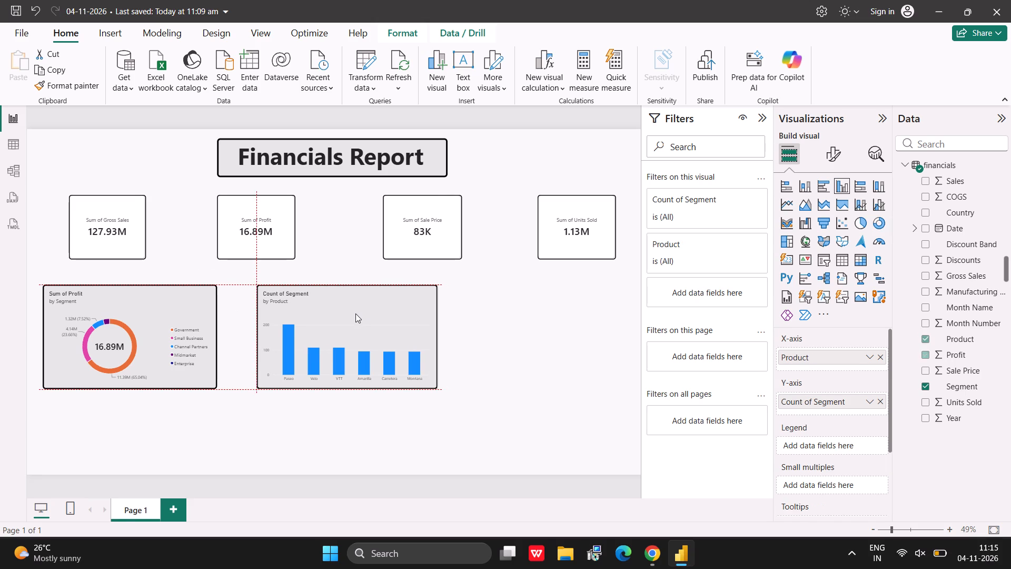
drag(355, 313, 349, 313)
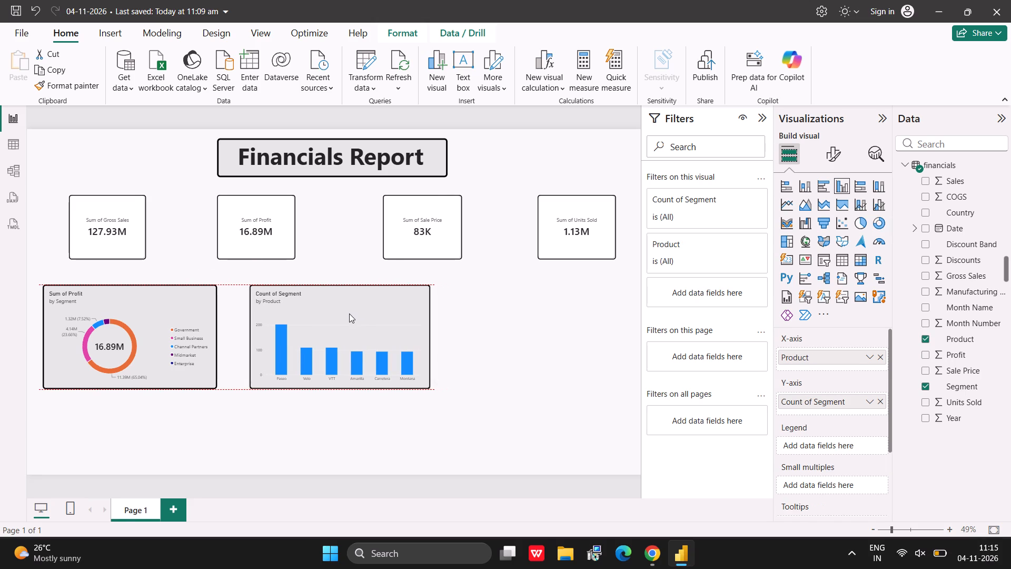
drag(349, 313, 348, 313)
click(503, 344)
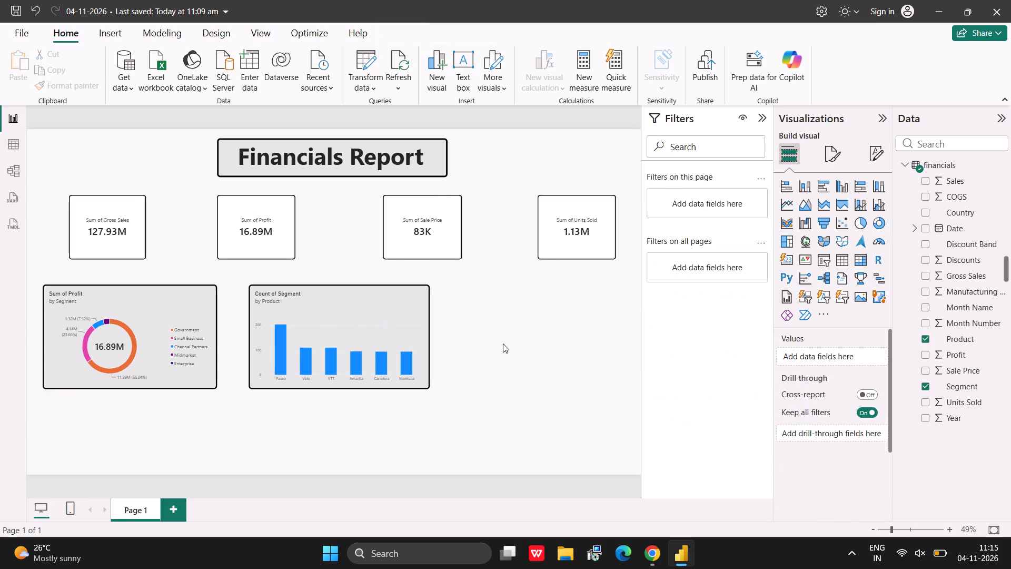
Add an empty ribbon chart on the far side of the column chart, sized to match the other charts' top and bottom edges.
click(787, 223)
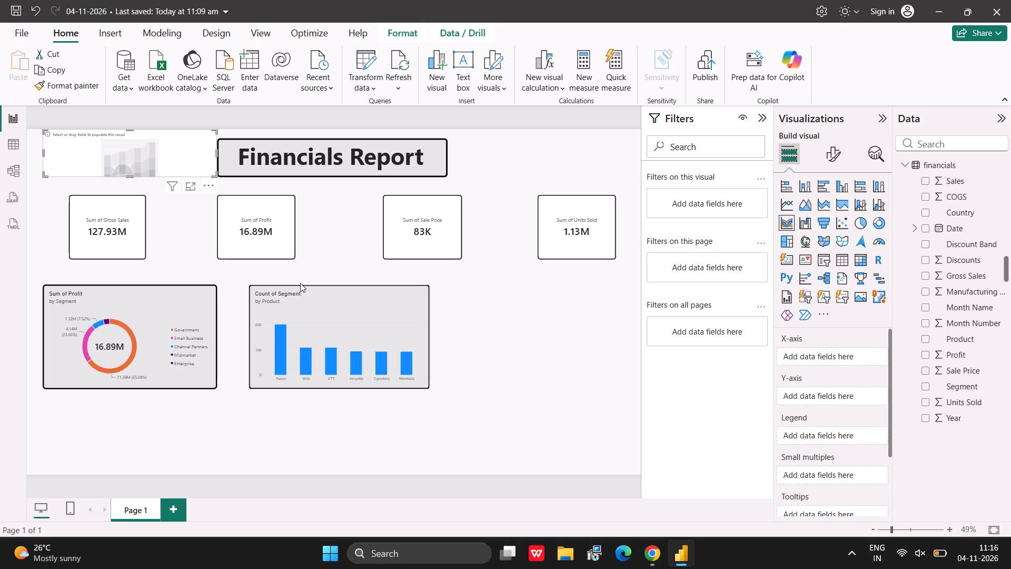
drag(135, 150, 531, 318)
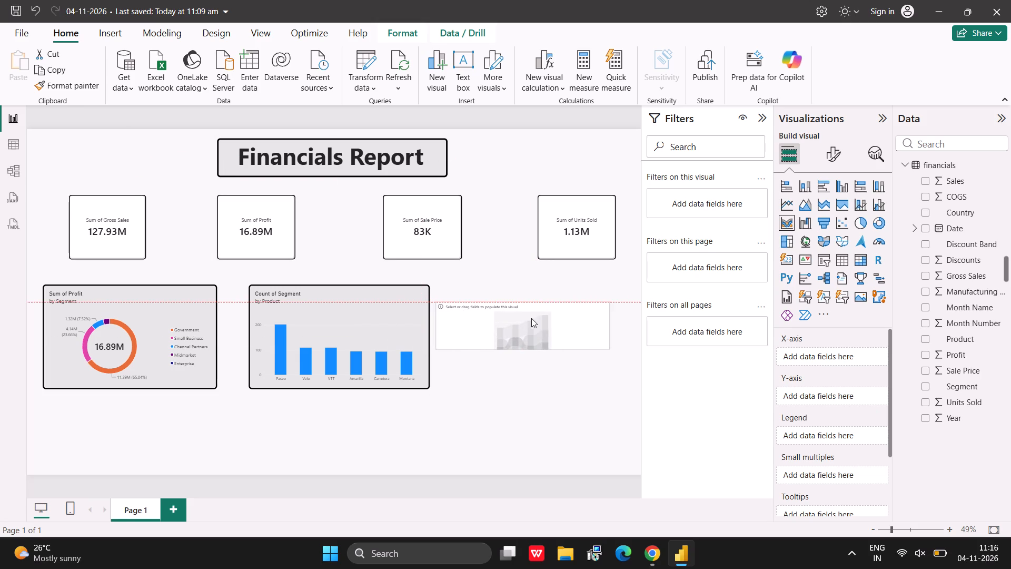
drag(531, 318, 540, 318)
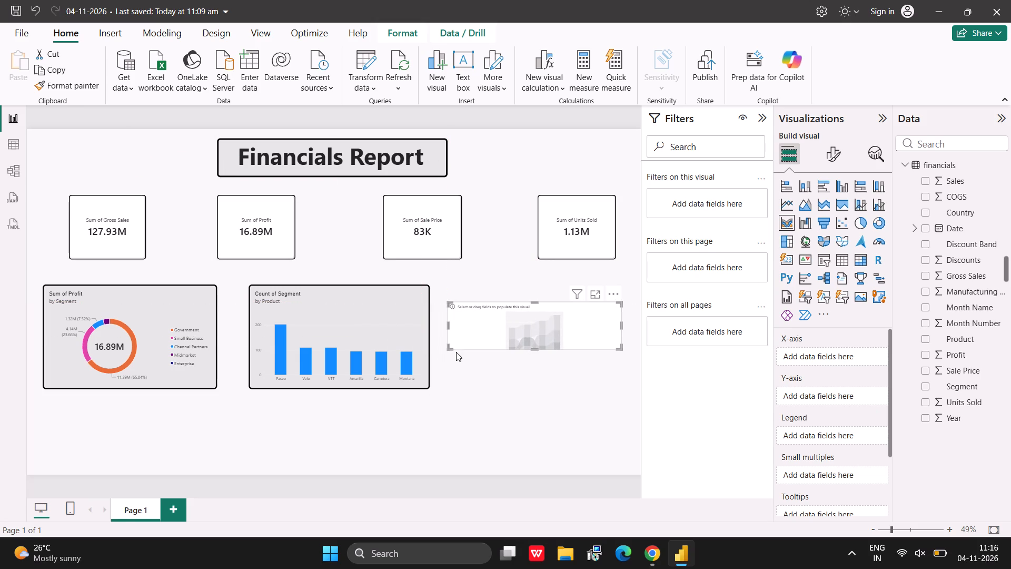
drag(449, 350, 449, 385)
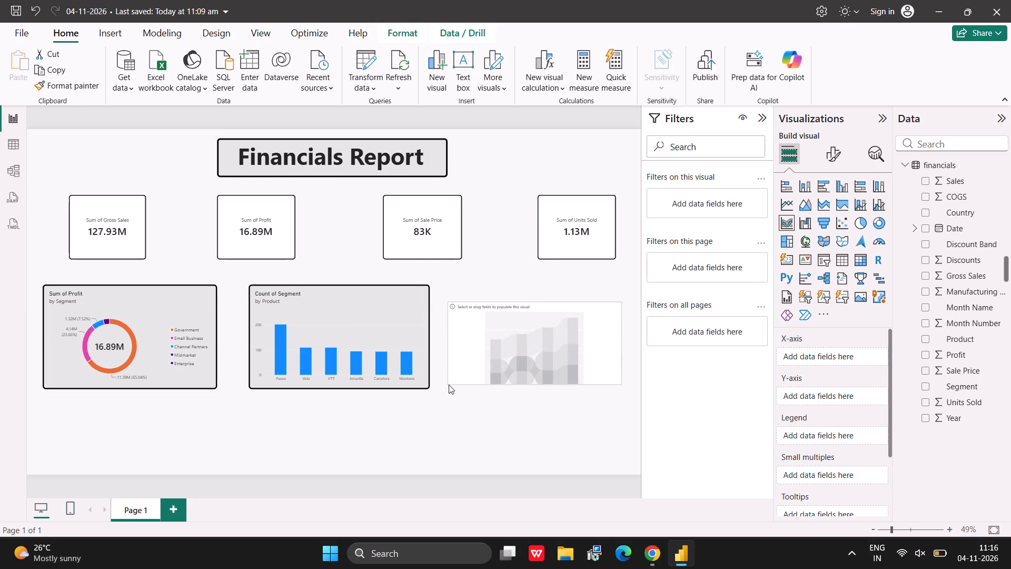
drag(449, 385, 448, 389)
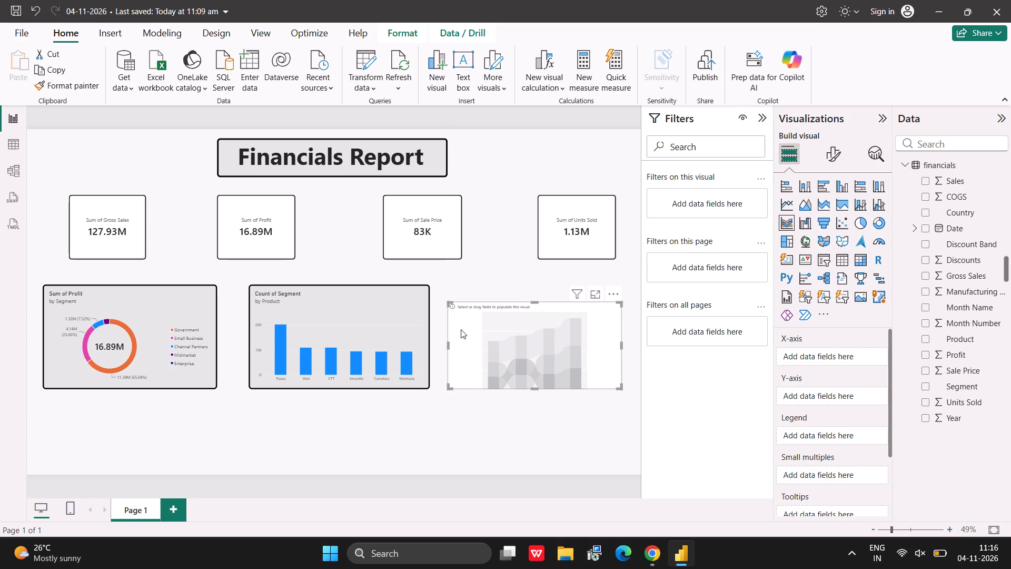
drag(449, 305, 443, 289)
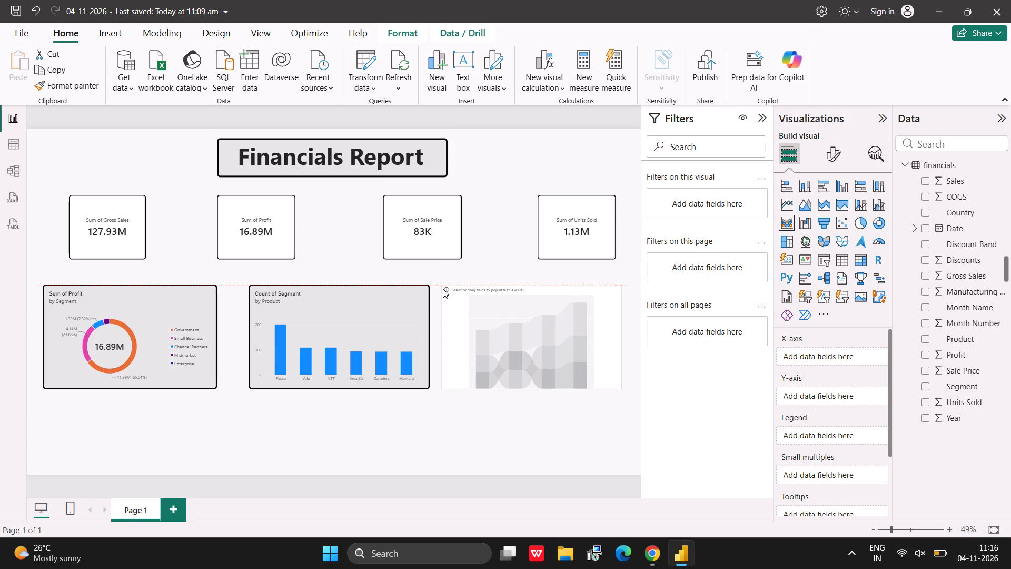
drag(443, 289, 442, 289)
click(524, 336)
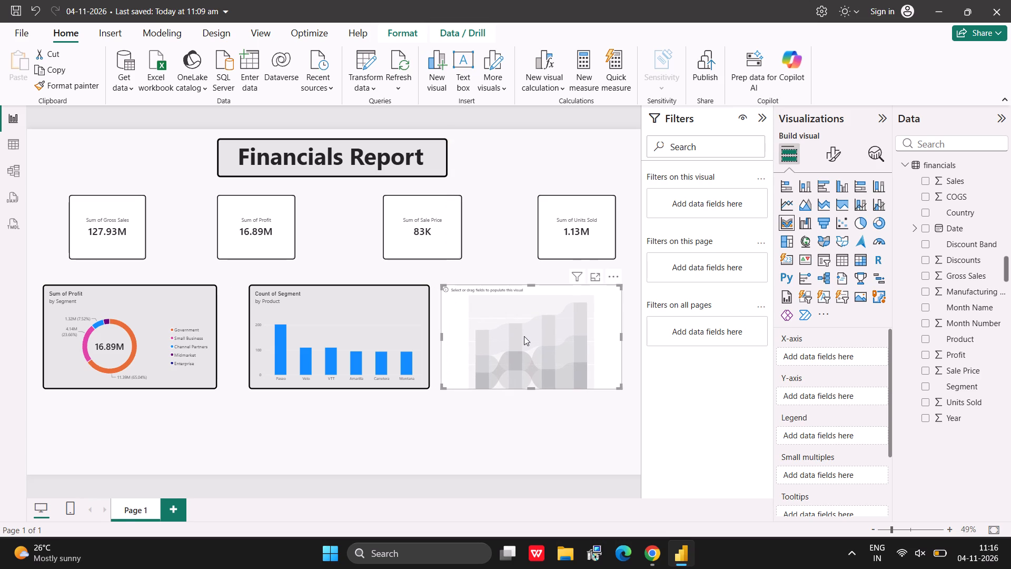
click(522, 420)
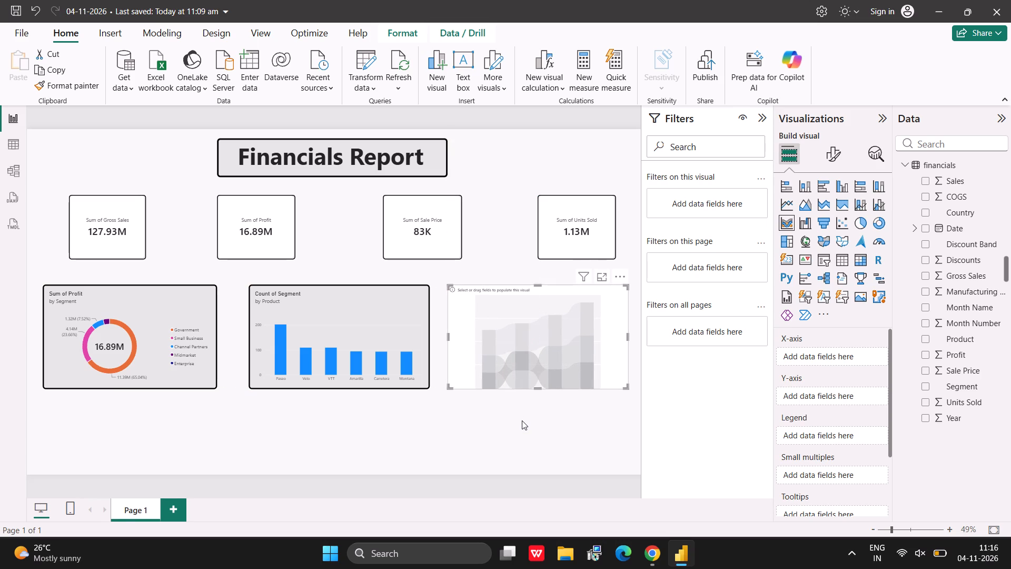
Reposition the product column chart between the donut and ribbon charts with roughly even gaps, level with both.
drag(354, 330, 354, 329)
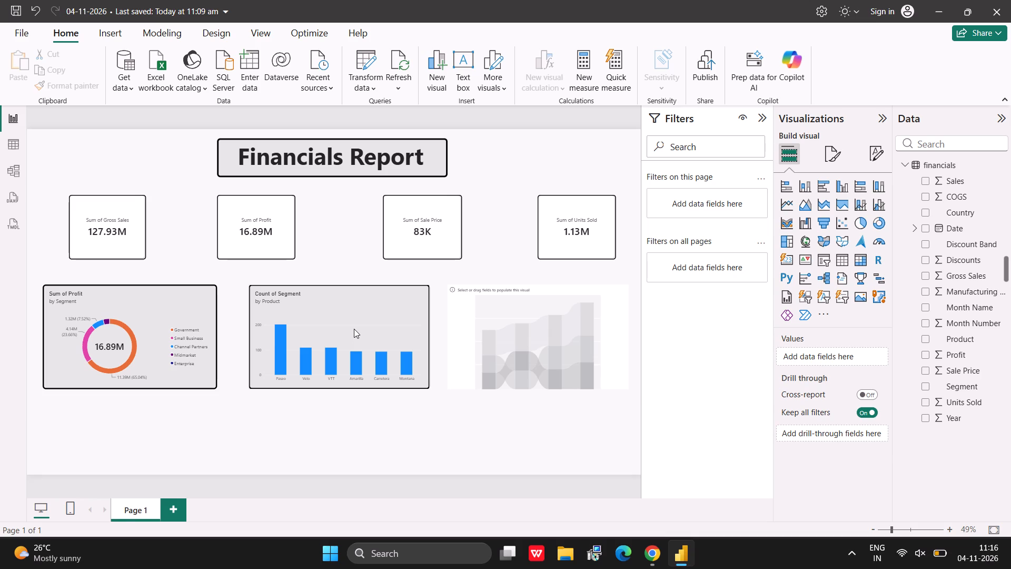
drag(354, 329, 351, 327)
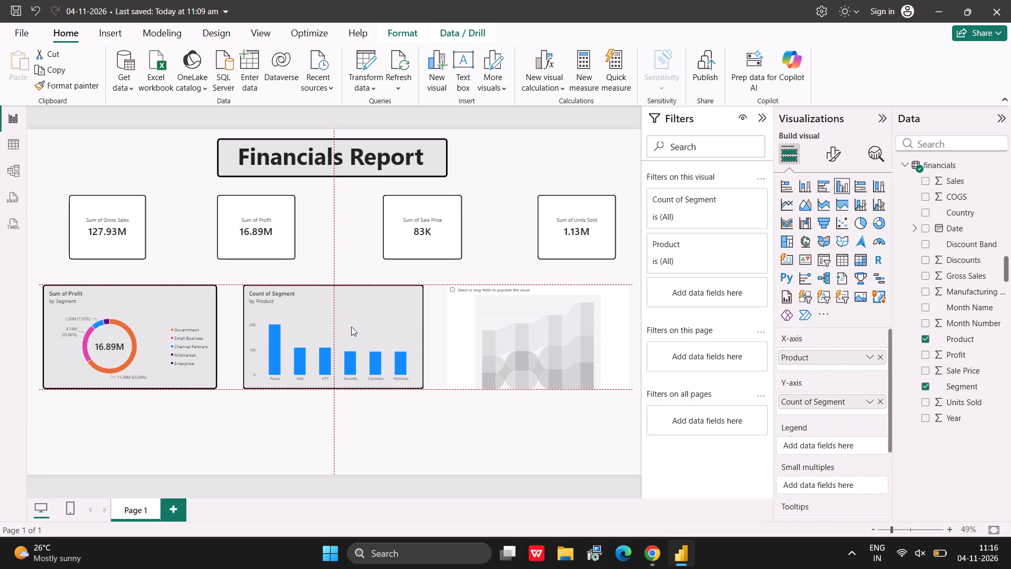
drag(351, 327, 356, 369)
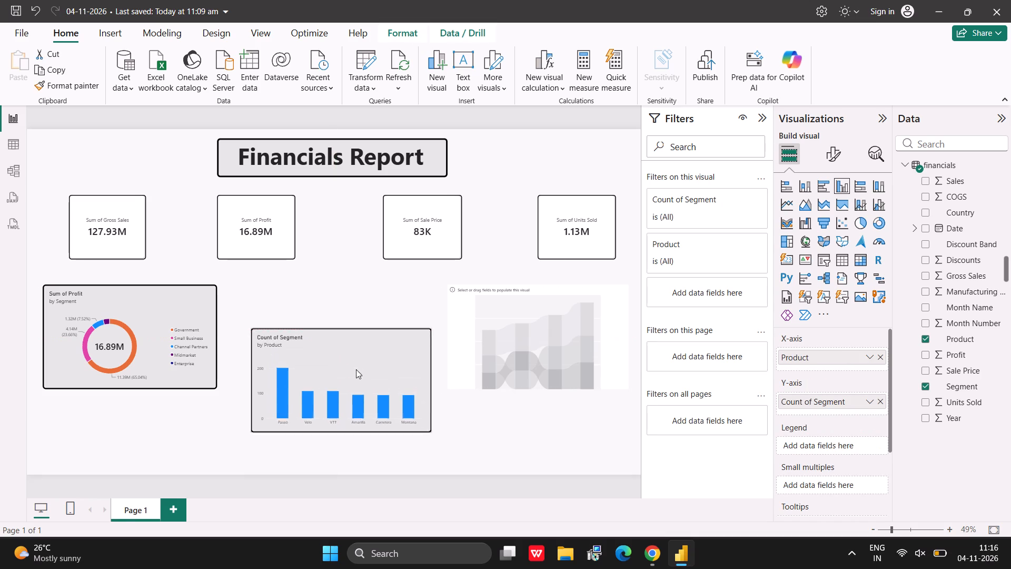
drag(356, 369, 341, 328)
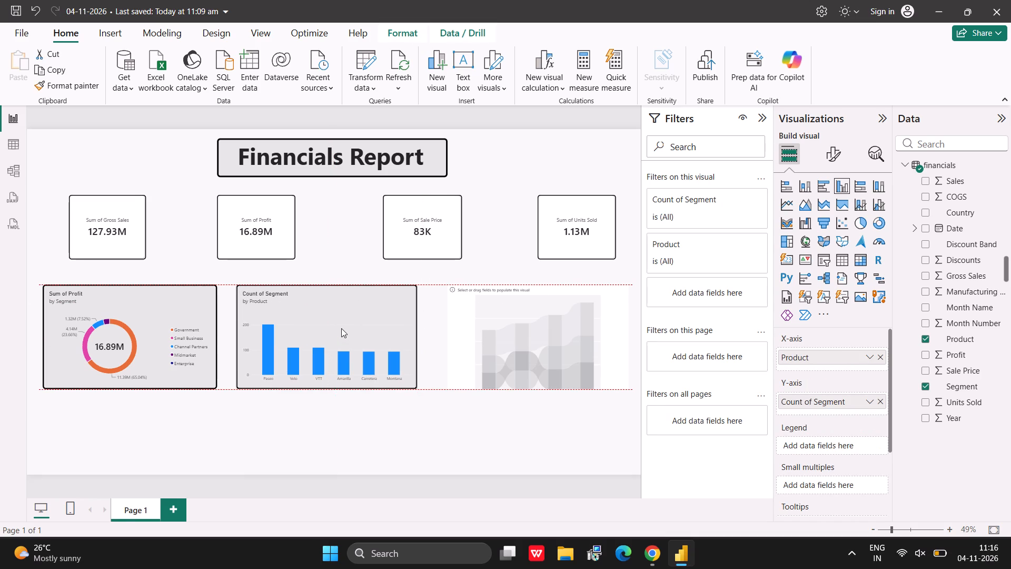
drag(341, 328, 343, 328)
click(407, 473)
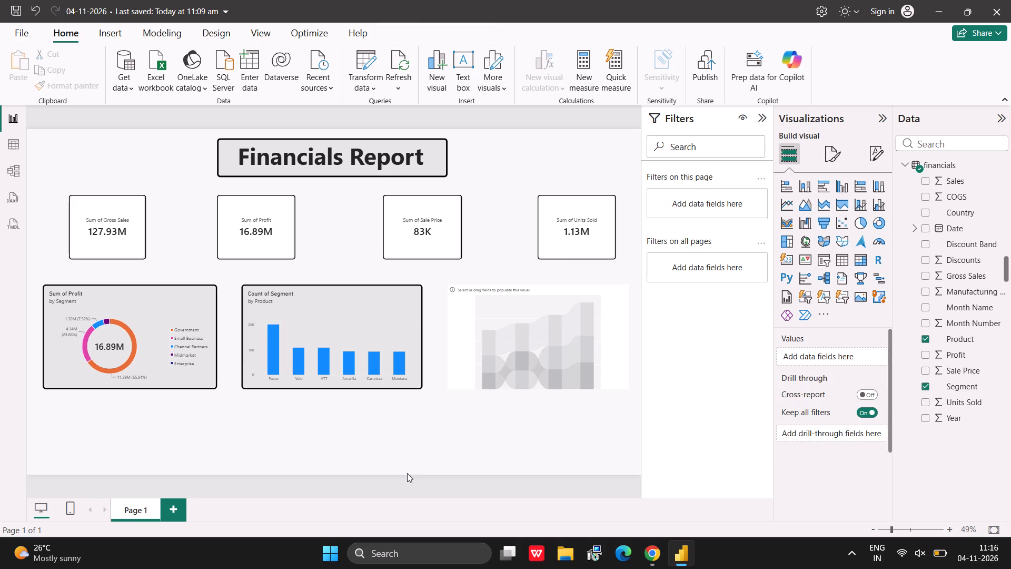
Populate the ribbon chart with the date hierarchy's Quarter on the X-axis, Profit on the Y-axis and Product as legend.
click(569, 349)
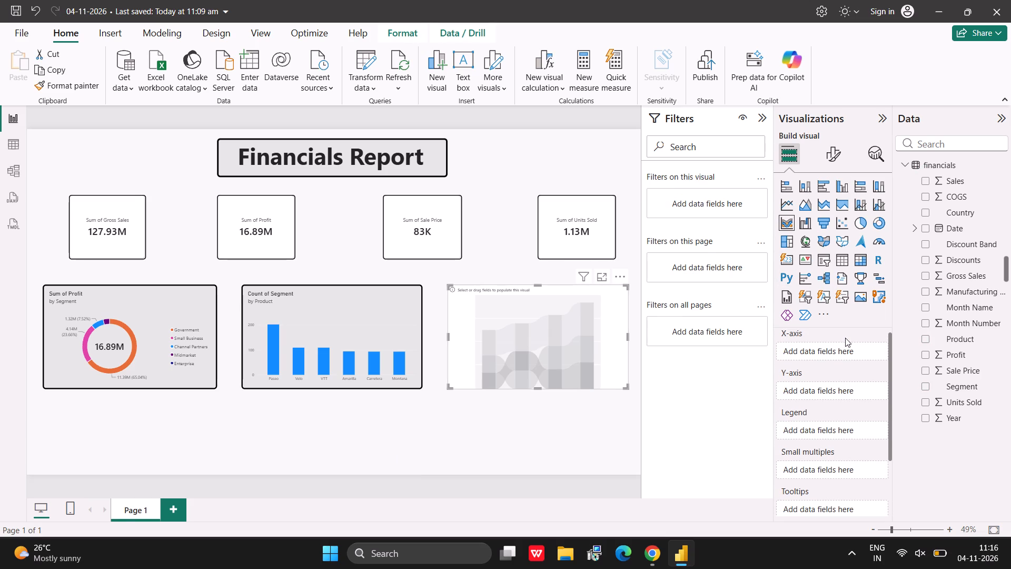
click(915, 226)
click(925, 244)
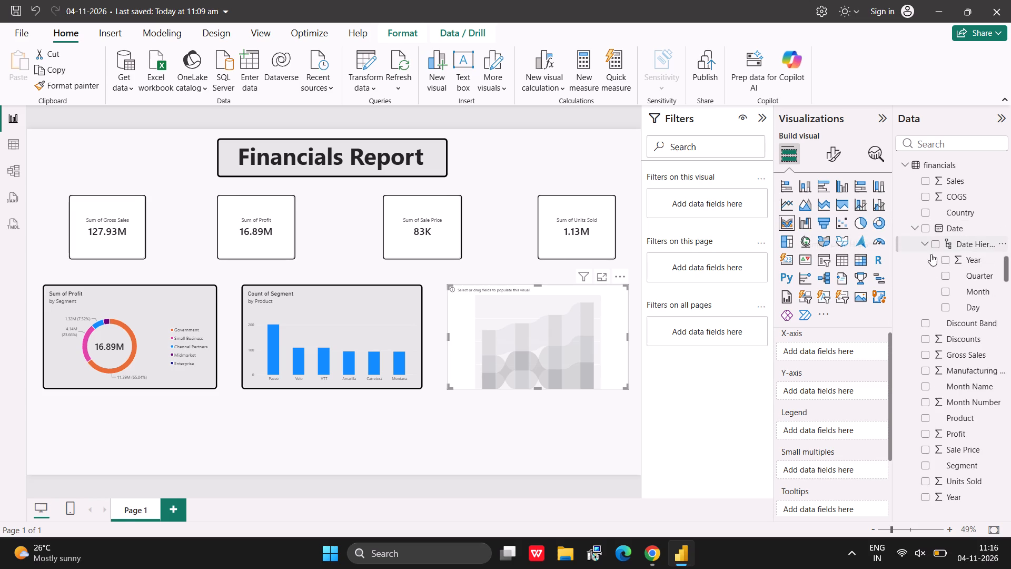
drag(959, 278, 848, 358)
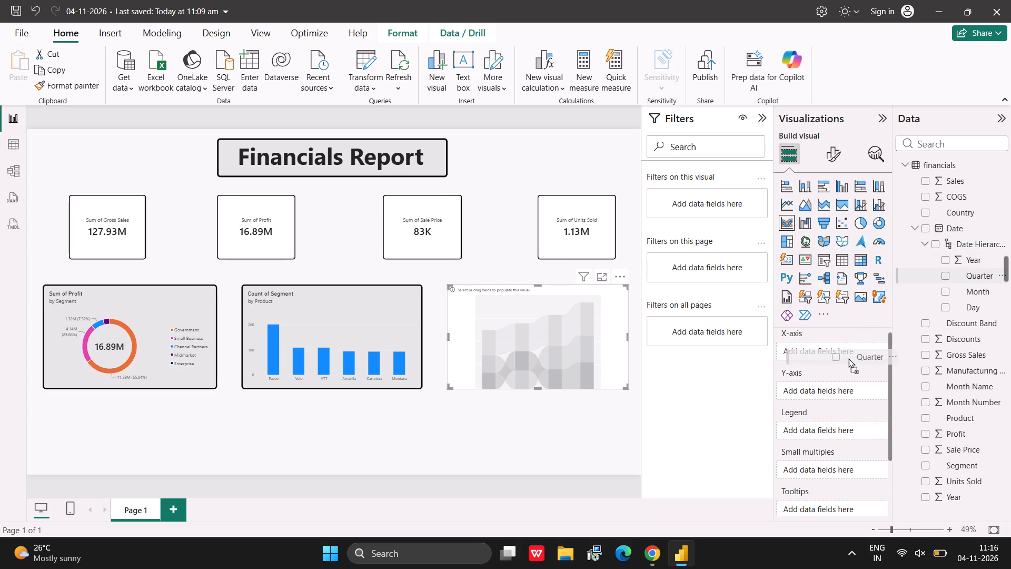
drag(848, 358, 841, 354)
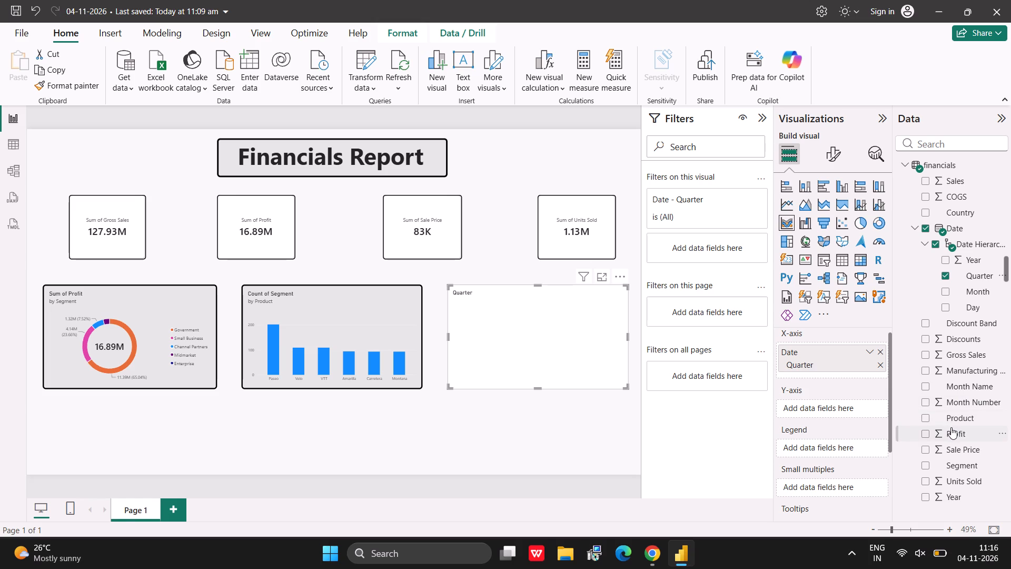
drag(951, 427, 832, 407)
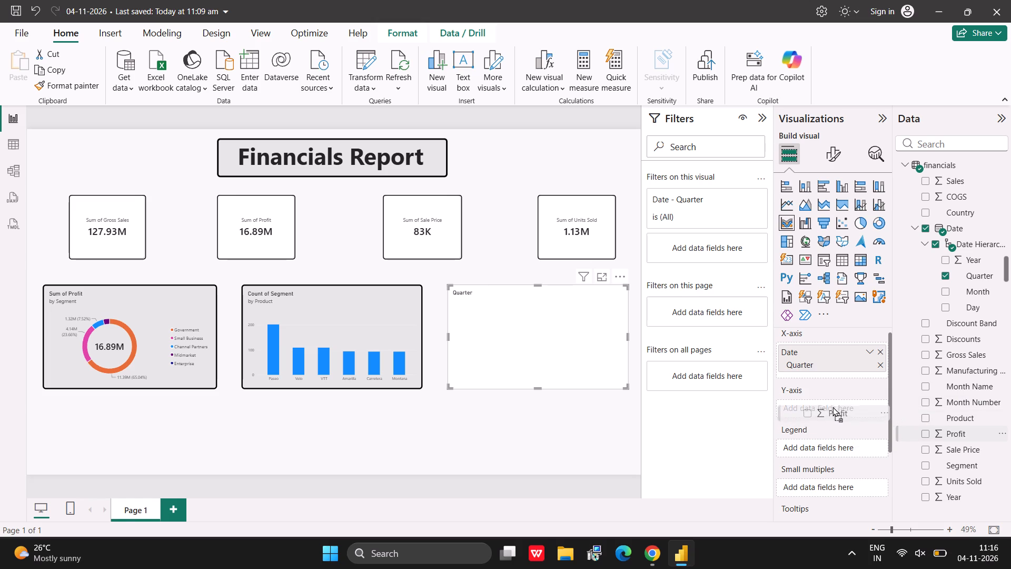
drag(832, 407, 831, 407)
click(831, 407)
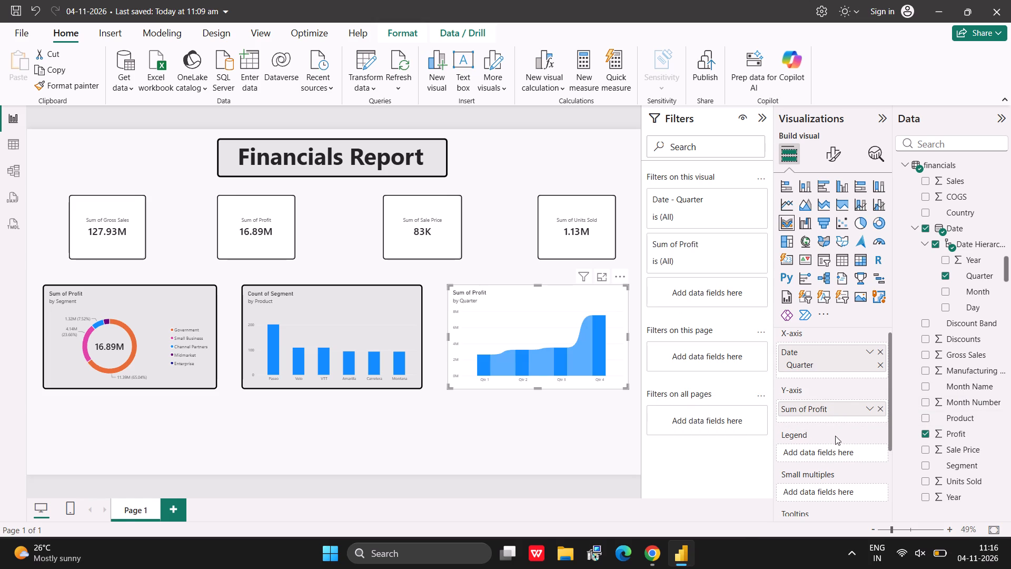
drag(967, 417, 846, 460)
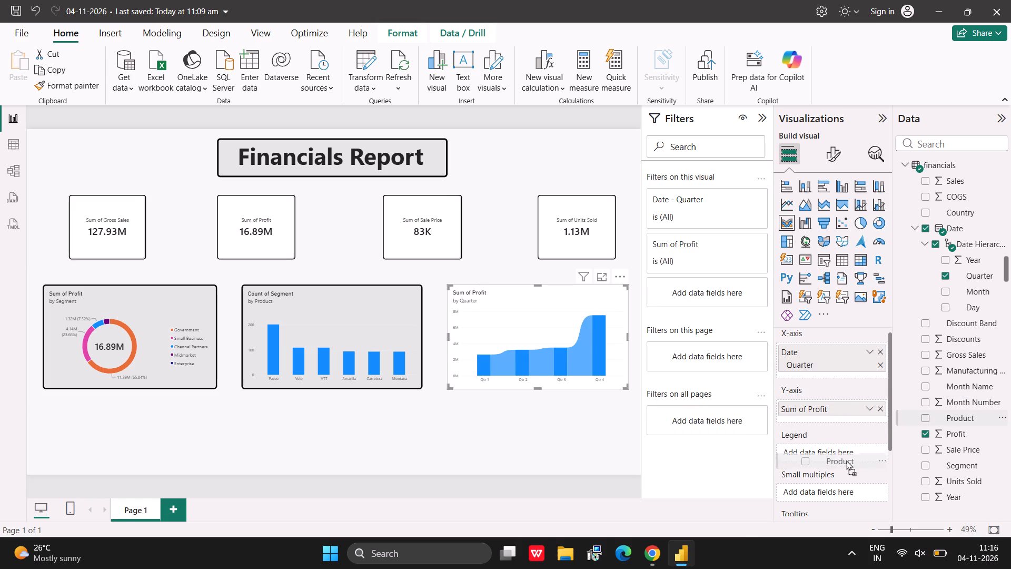
drag(846, 460, 846, 454)
click(846, 454)
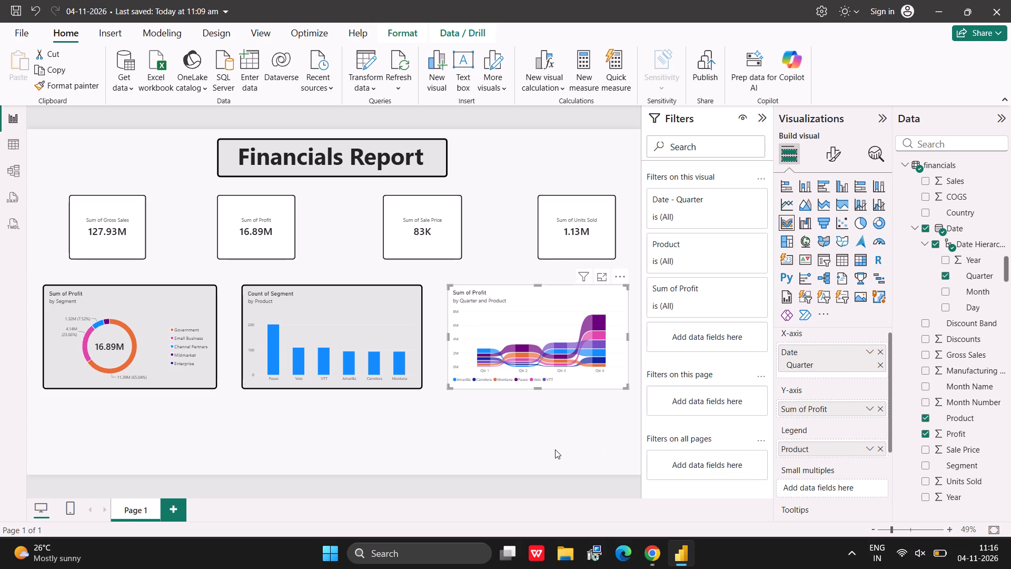
Set the ribbon chart's background colour to White, 10% darker.
click(835, 154)
click(833, 210)
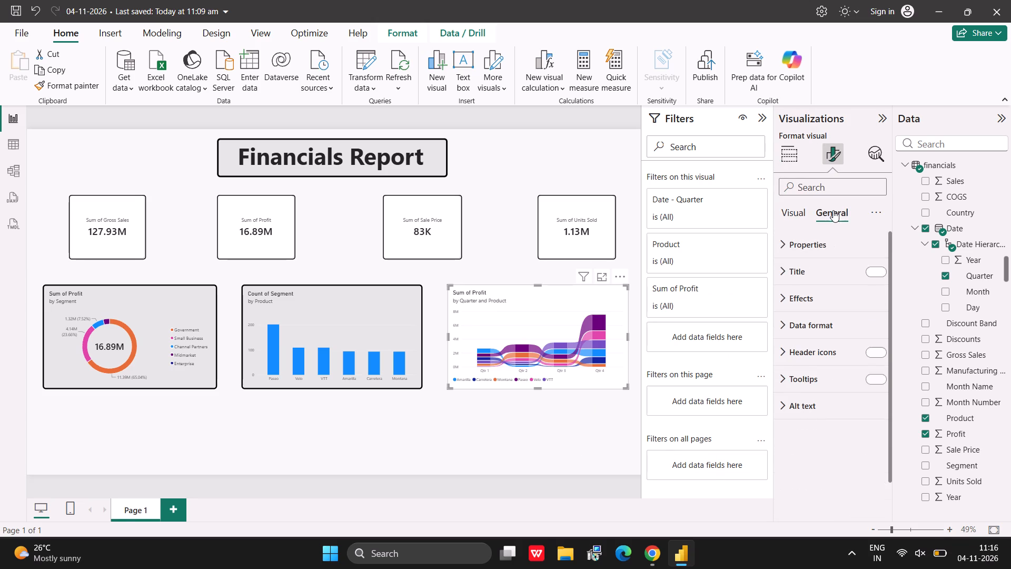
click(820, 294)
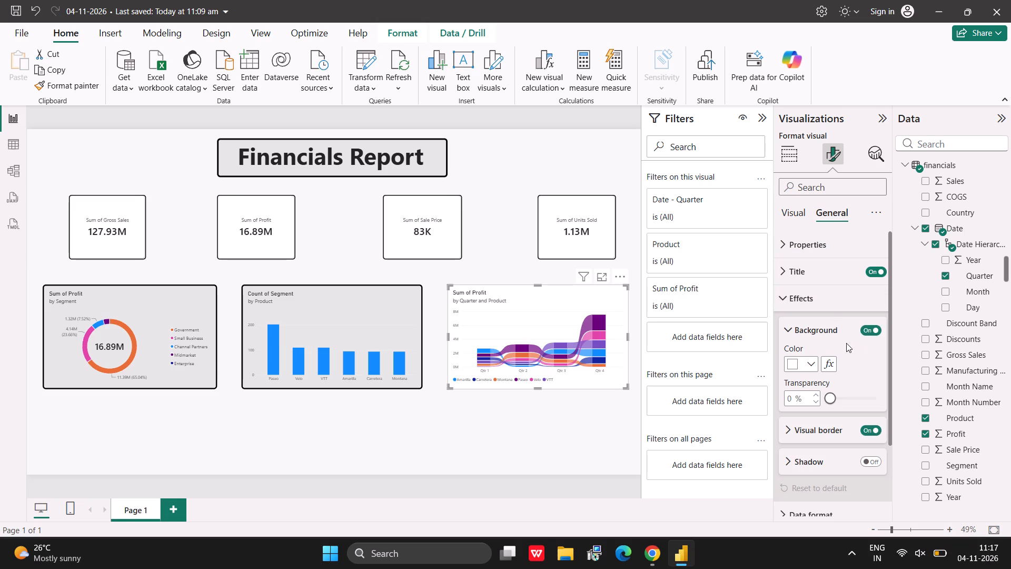
click(805, 366)
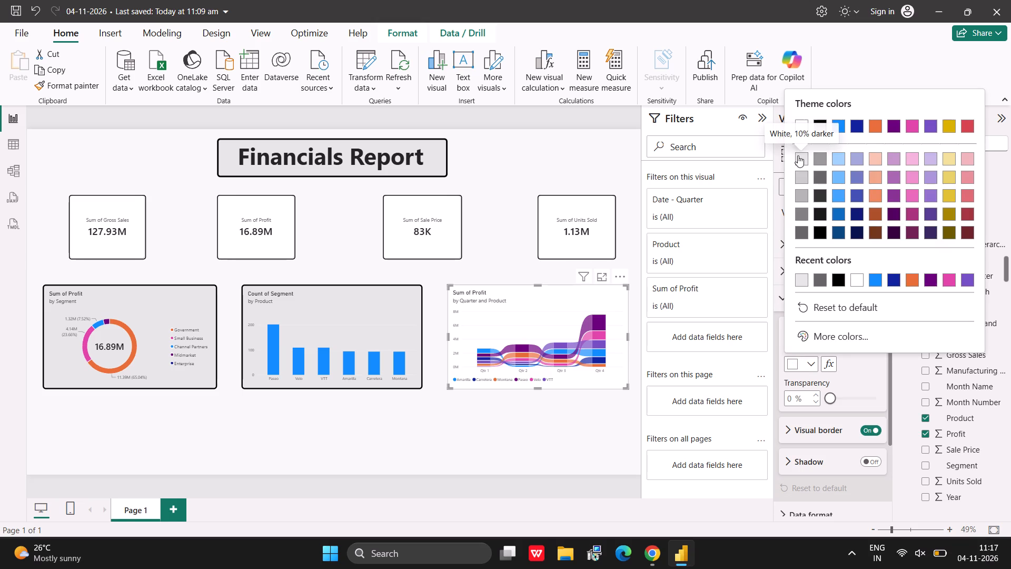
click(798, 155)
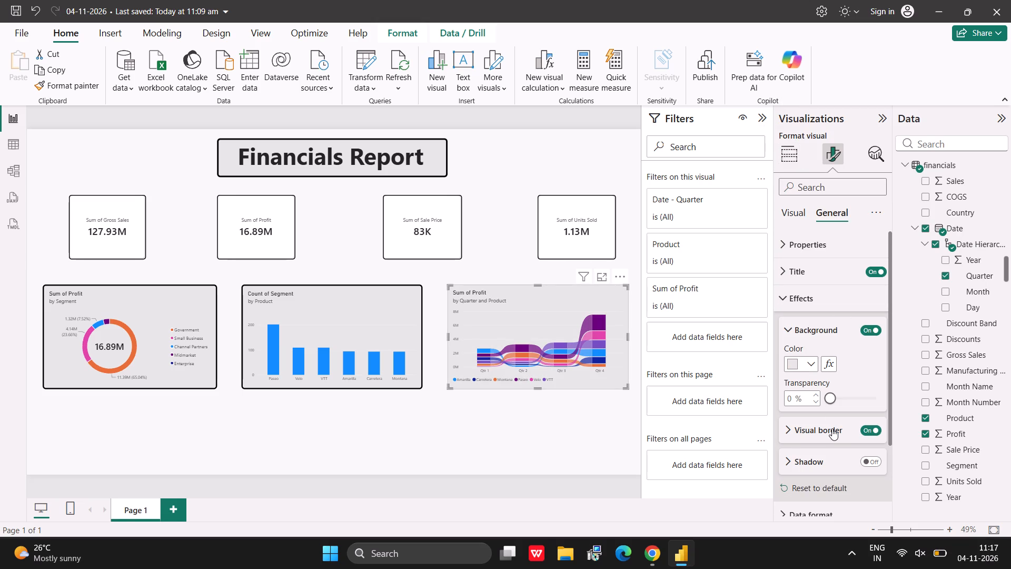
Give the ribbon chart a black visual border with 10 px rounded corners and a 4 px width.
click(832, 428)
click(812, 463)
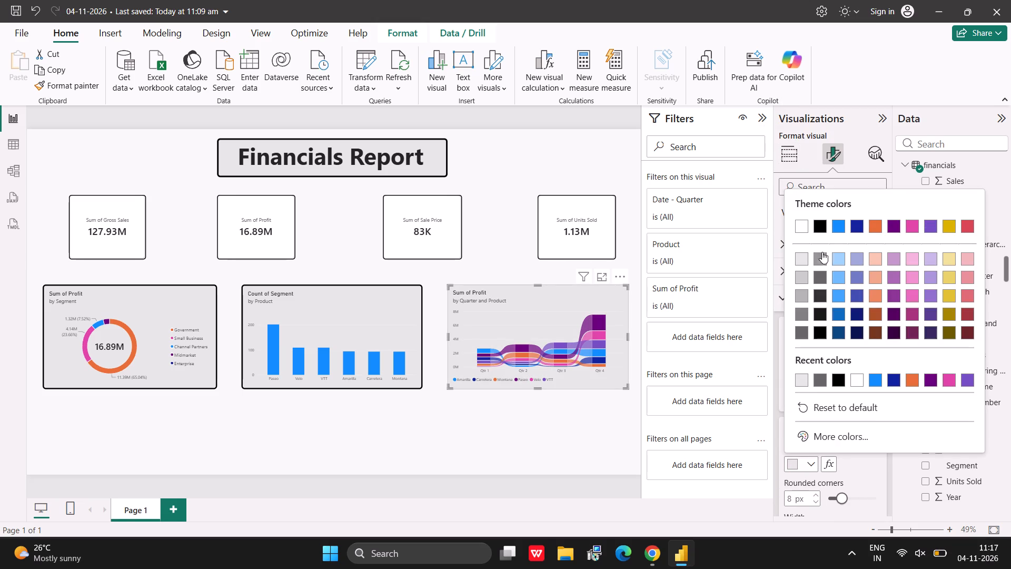
click(819, 223)
scroll(843, 436, down, 1)
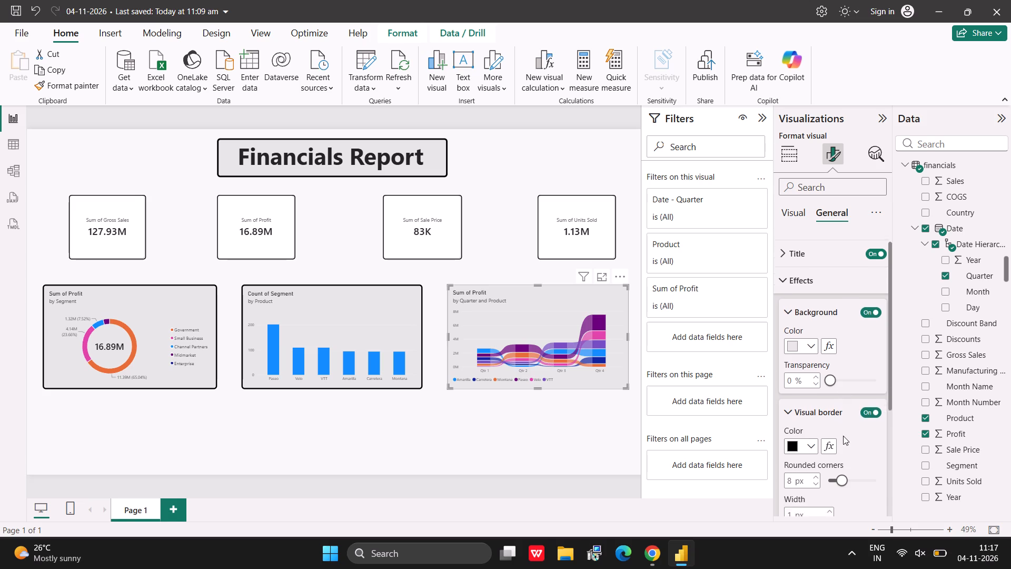
scroll(843, 436, down, 1)
click(849, 439)
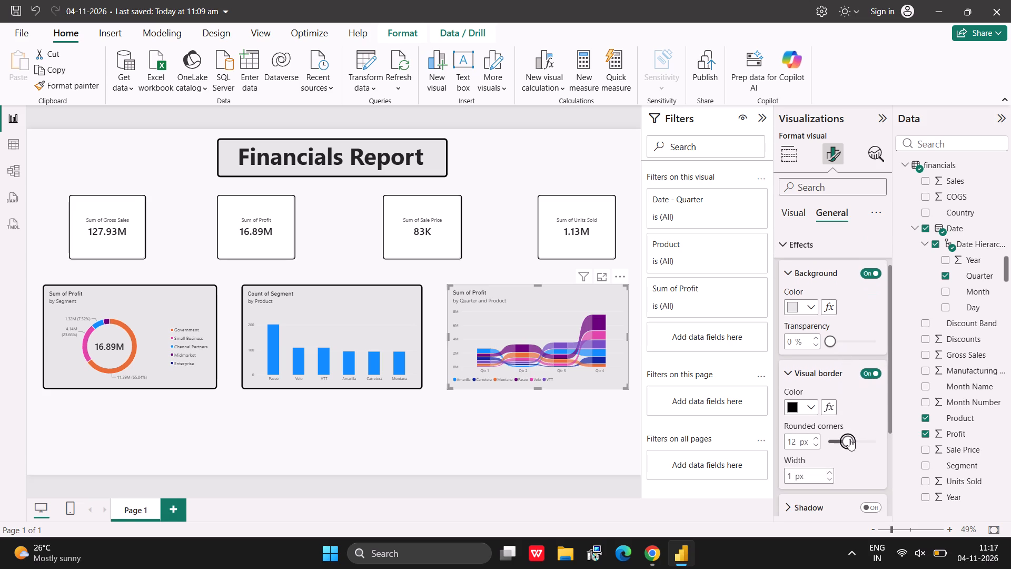
key(Left)
key(Left)
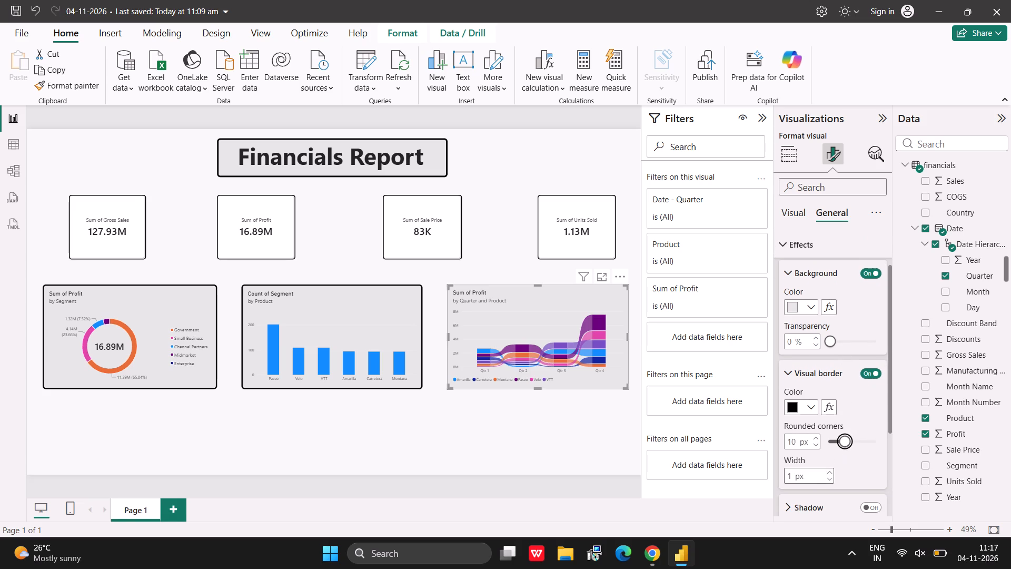
triple_click(832, 474)
Save the report with the finished ribbon chart formatting.
click(551, 410)
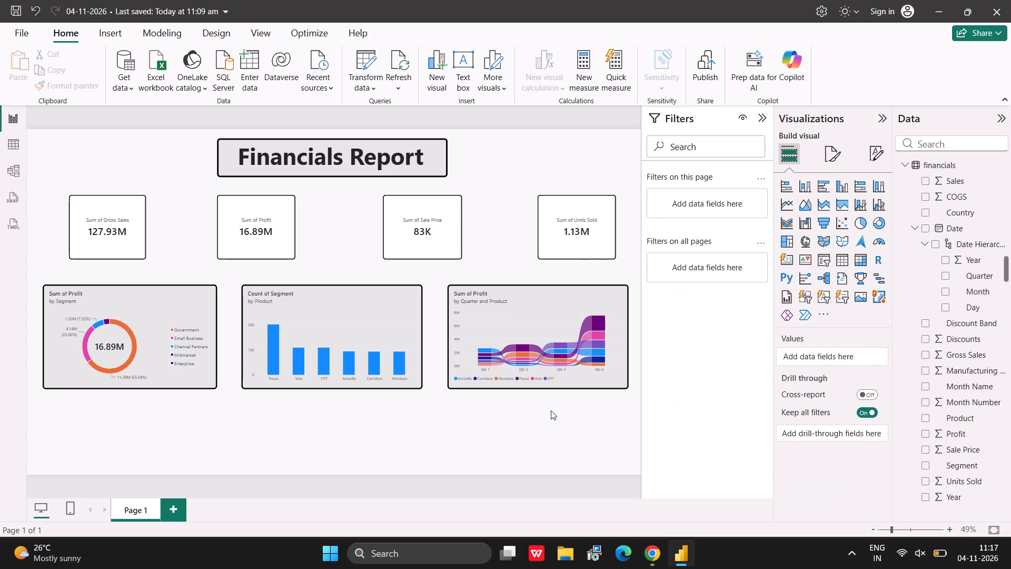
key(ctrl+s)
Switch to Chrome, look through the Microsoft Learn article on the Financial Sample workbook, and return to the Power BI report.
click(646, 475)
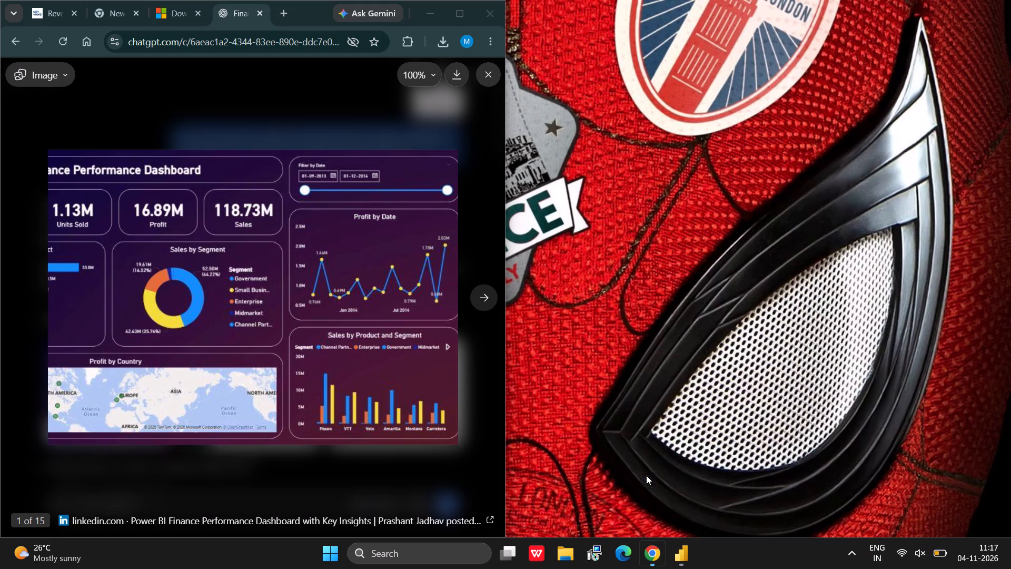
click(173, 5)
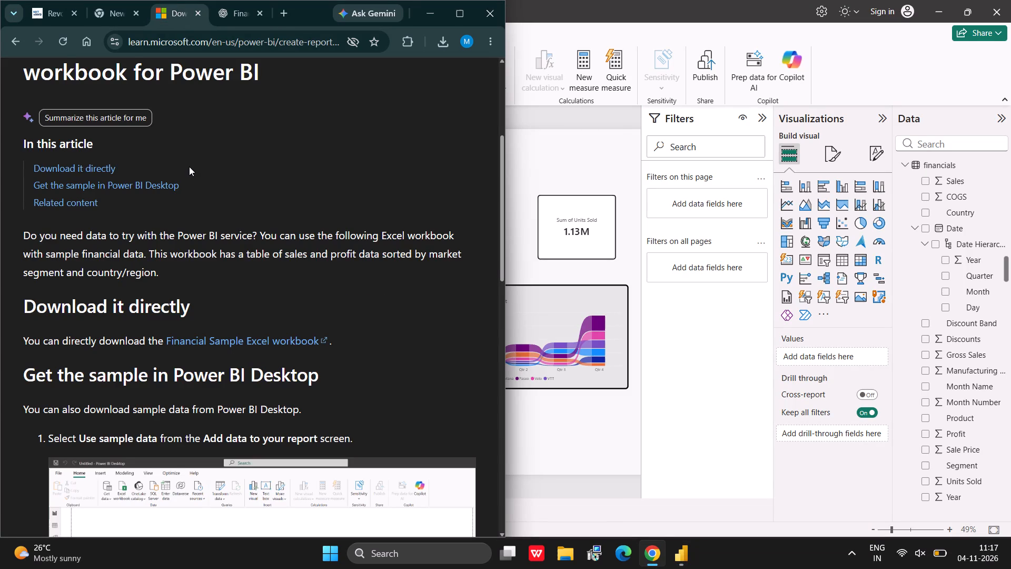
scroll(189, 166, down, 8)
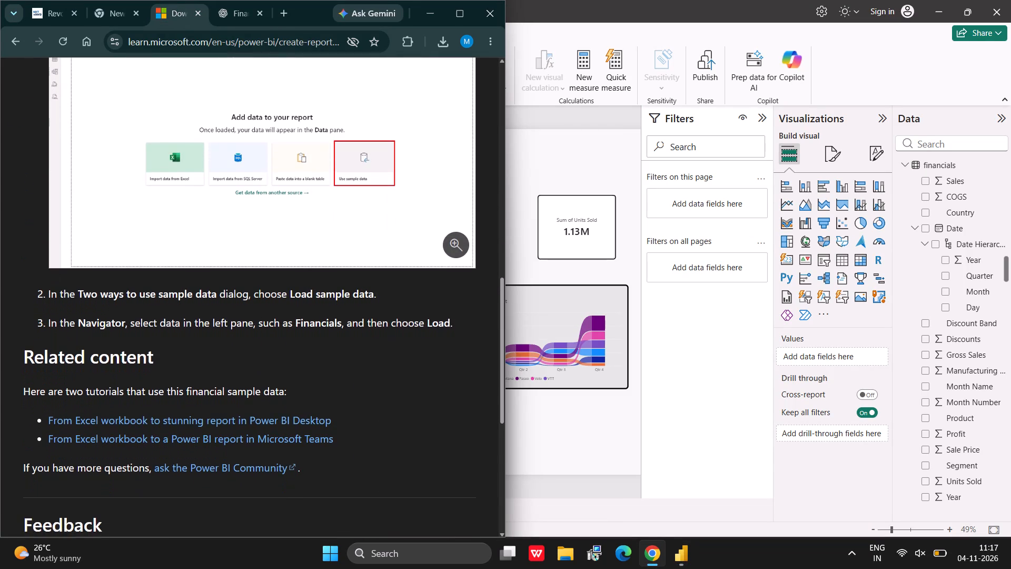
scroll(189, 166, down, 1)
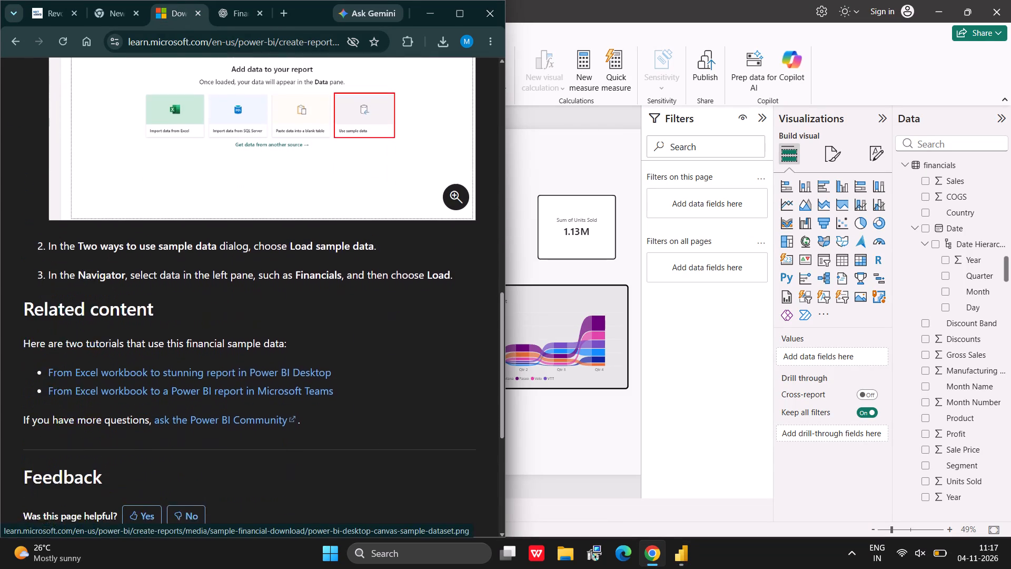
scroll(189, 166, down, 2)
click(434, 7)
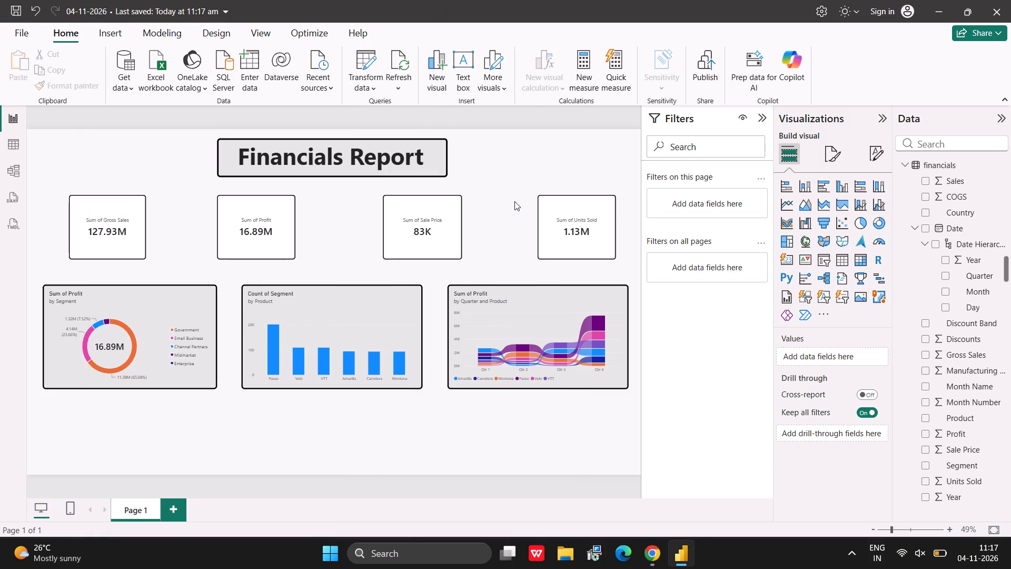
click(490, 164)
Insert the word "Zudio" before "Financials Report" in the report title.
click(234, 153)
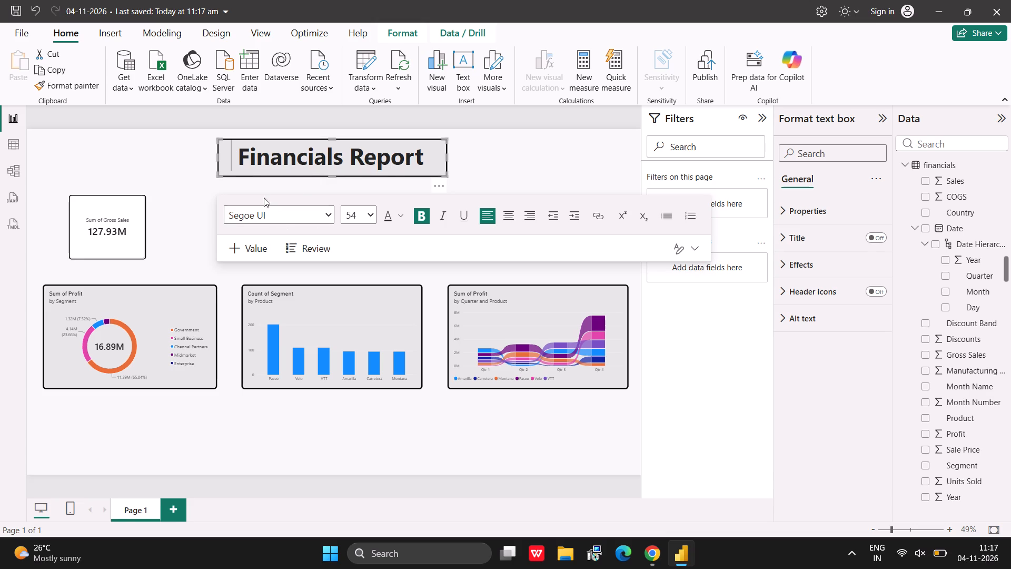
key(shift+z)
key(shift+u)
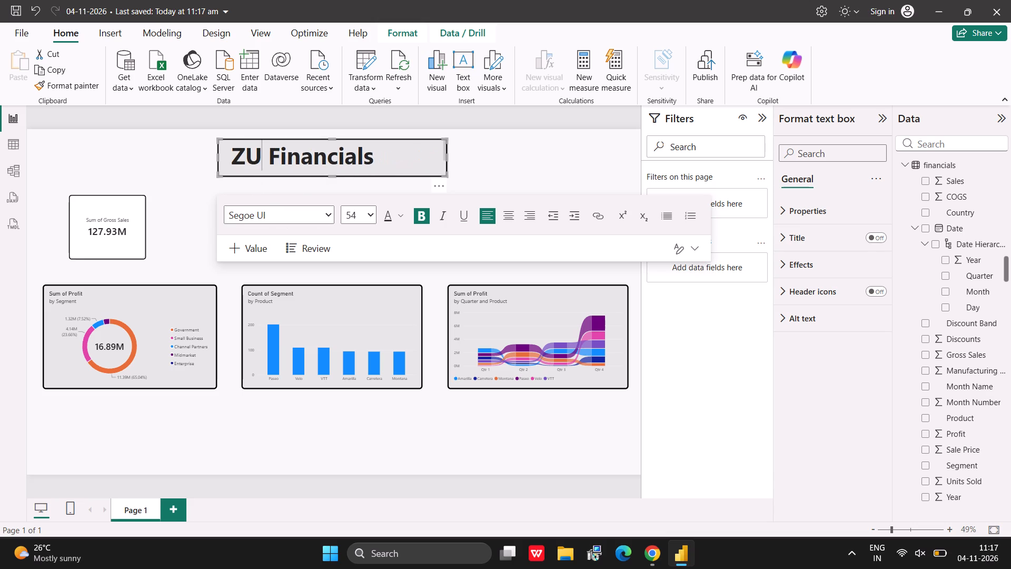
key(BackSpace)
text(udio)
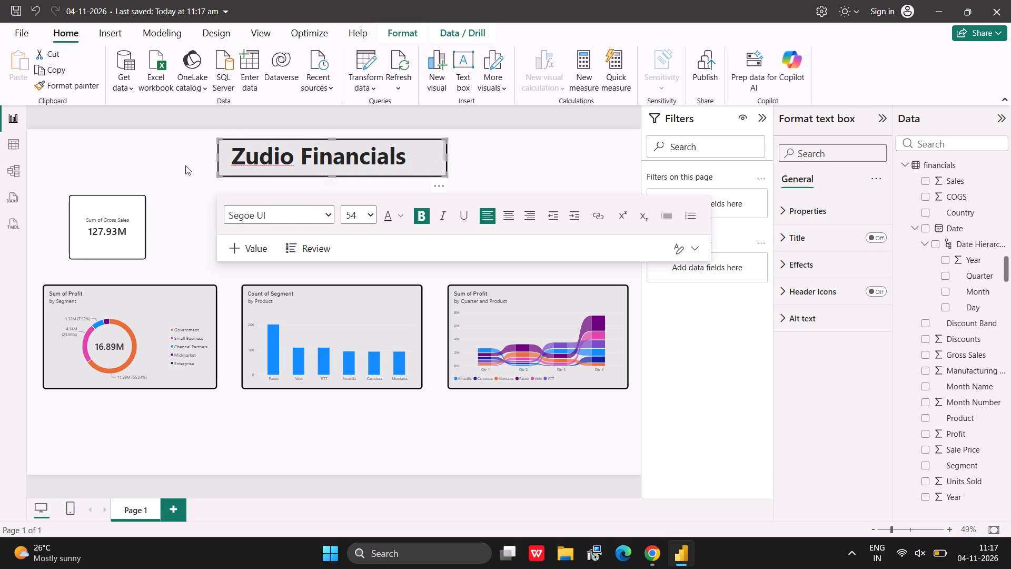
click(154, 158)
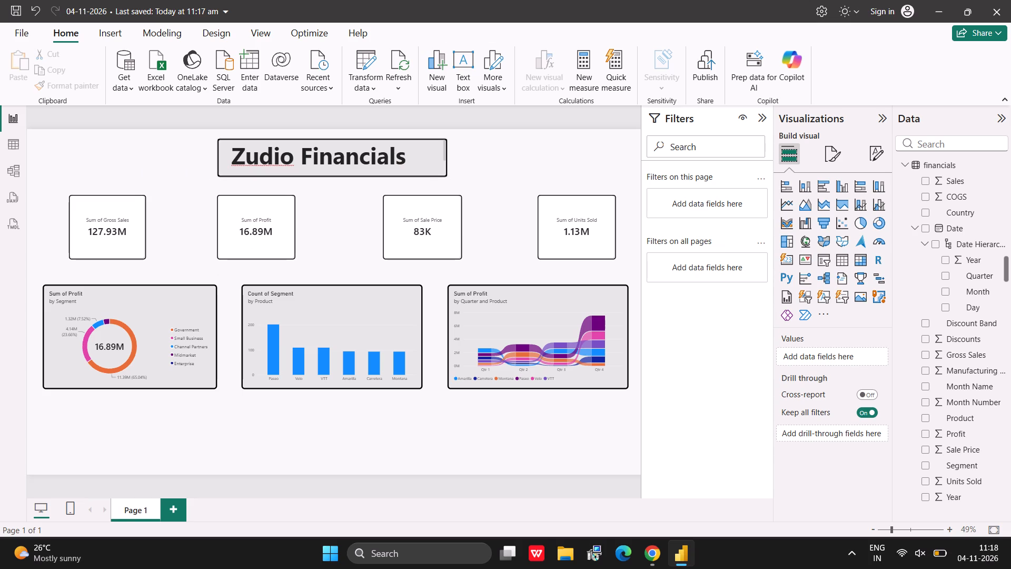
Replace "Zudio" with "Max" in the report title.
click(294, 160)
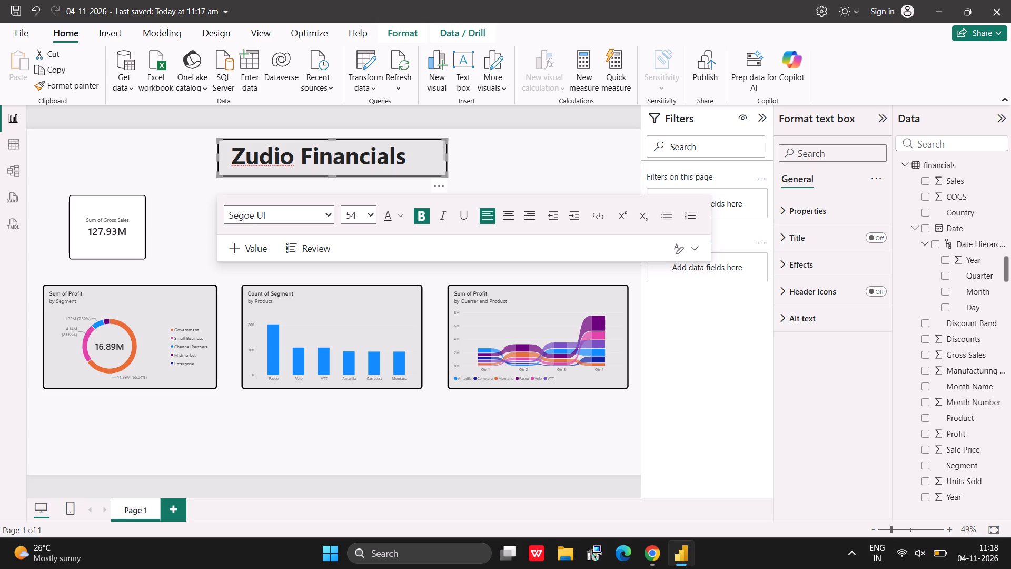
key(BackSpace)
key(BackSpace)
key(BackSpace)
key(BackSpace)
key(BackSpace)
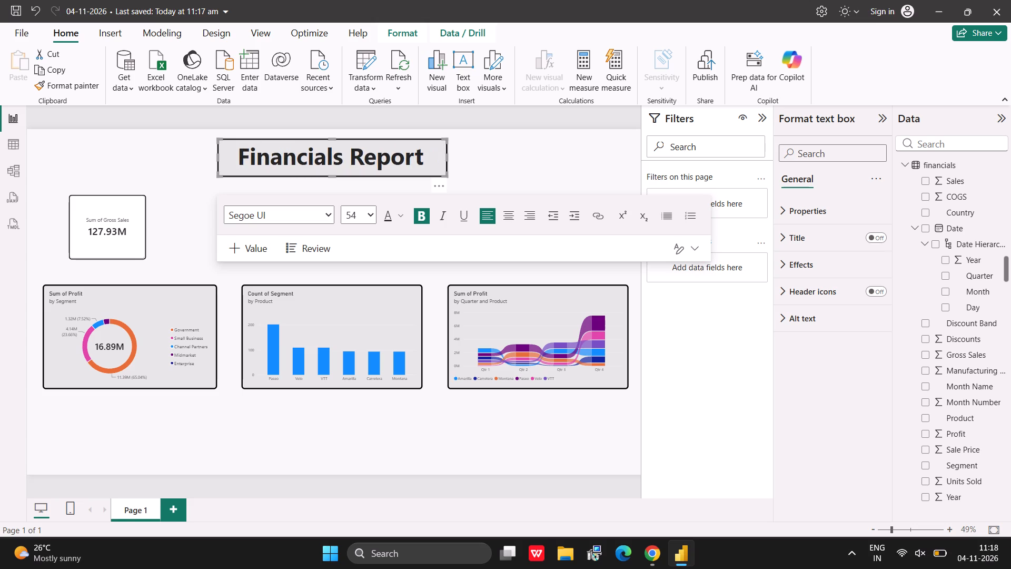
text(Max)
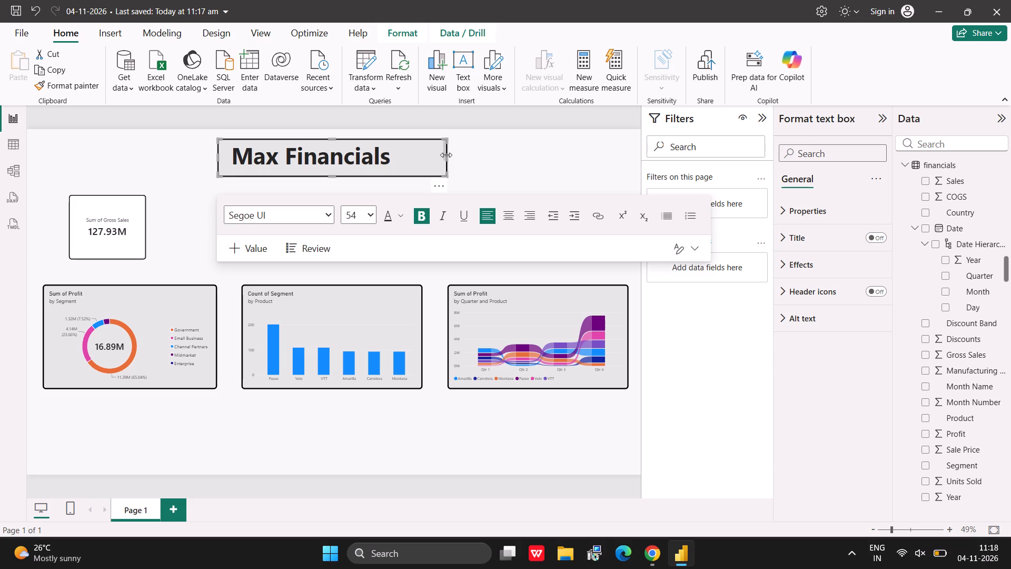
Widen the title text box so the whole title fits on one line.
drag(446, 154, 485, 156)
click(528, 162)
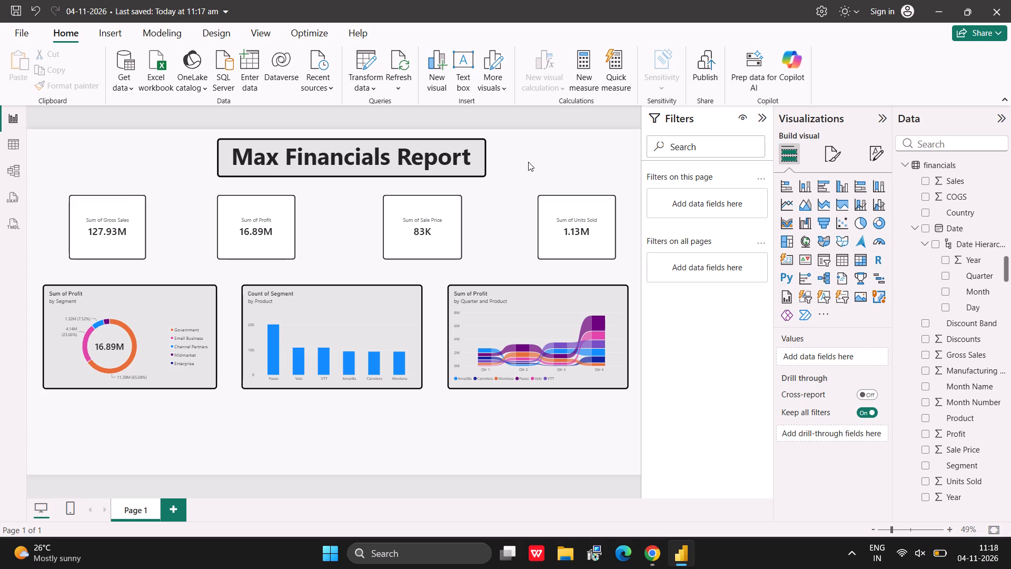
Change "Max" to "Zudio" in the report title and widen its text box until "Zudio Financials Report" fits on one line.
click(277, 161)
key(BackSpace)
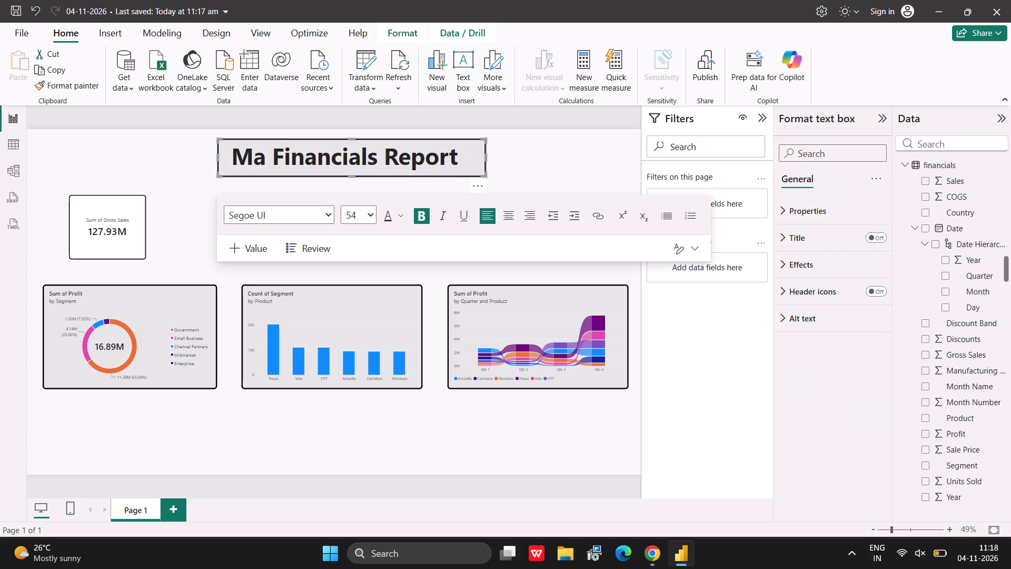
key(BackSpace)
key(BackSpace)
text(Zu)
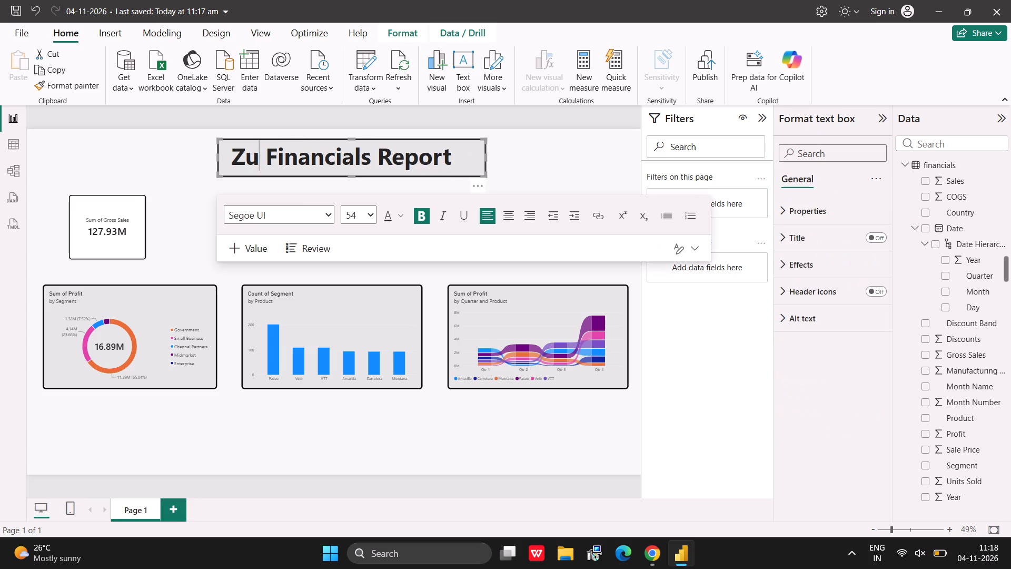
text(dio)
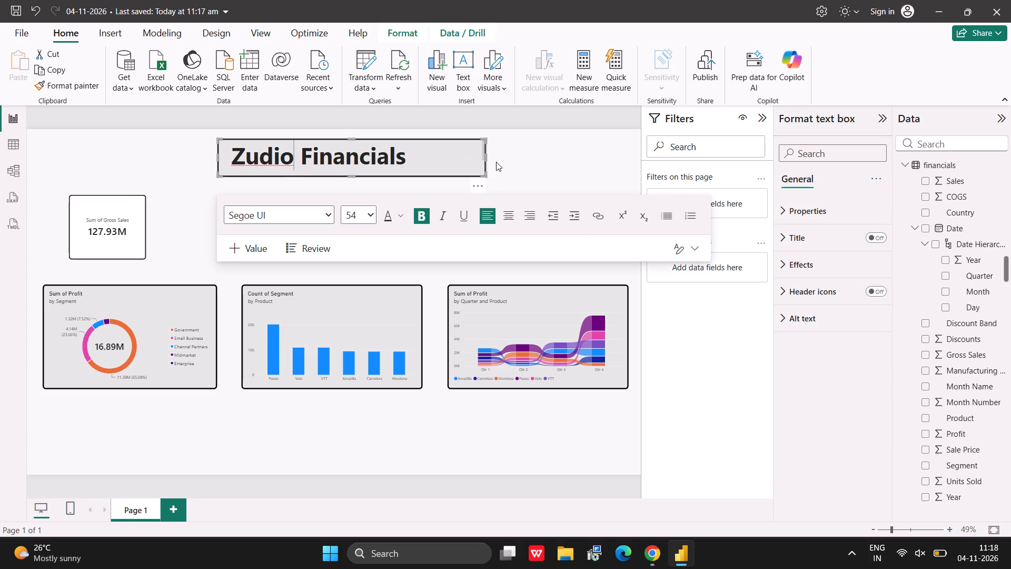
drag(484, 157, 498, 162)
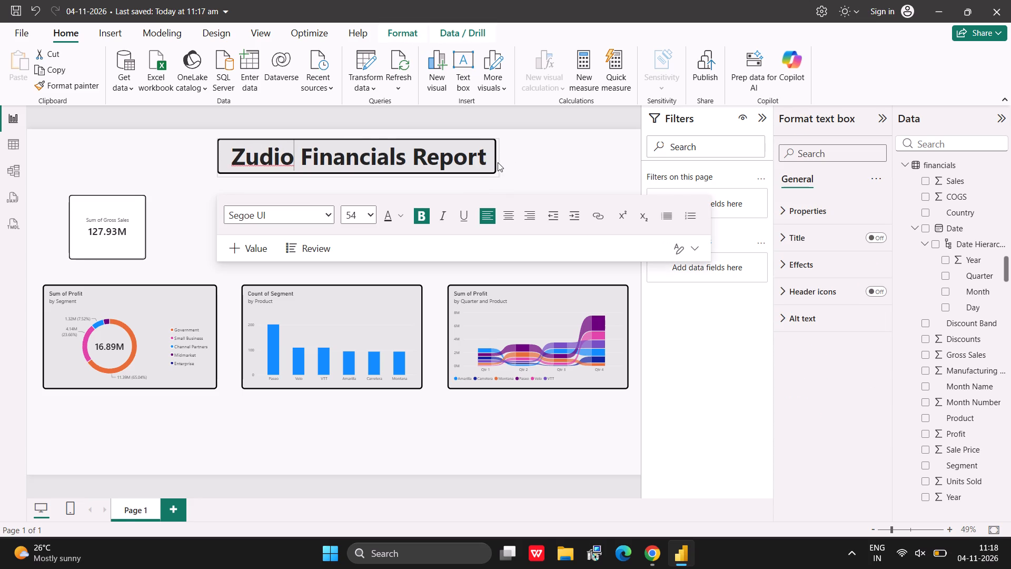
drag(498, 162, 497, 173)
drag(497, 173, 501, 173)
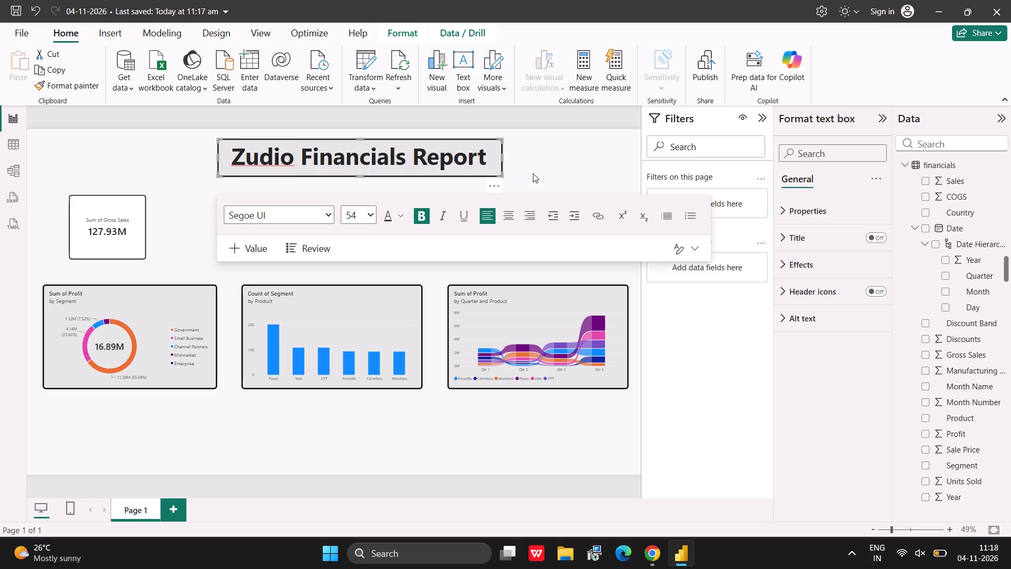
click(533, 173)
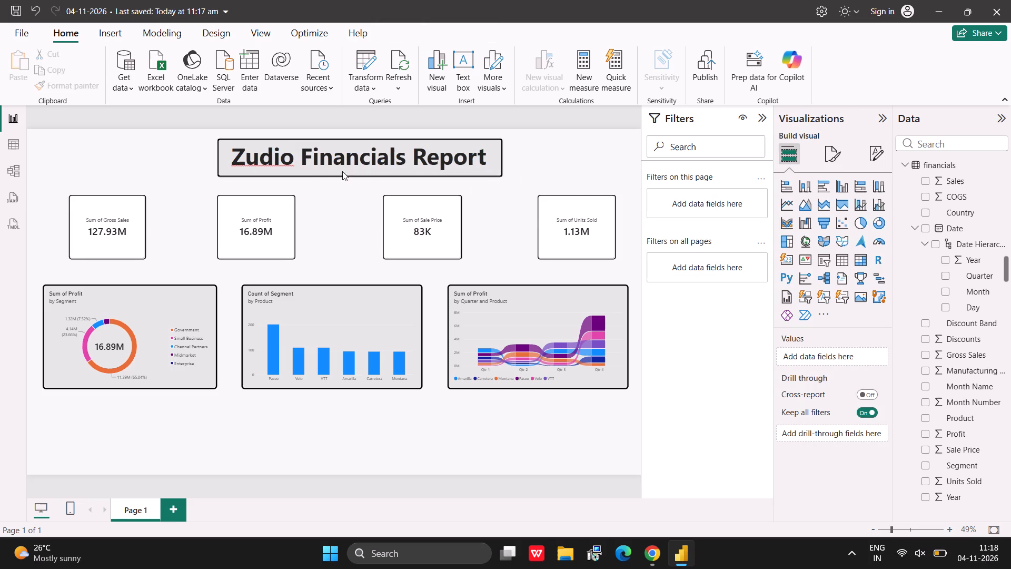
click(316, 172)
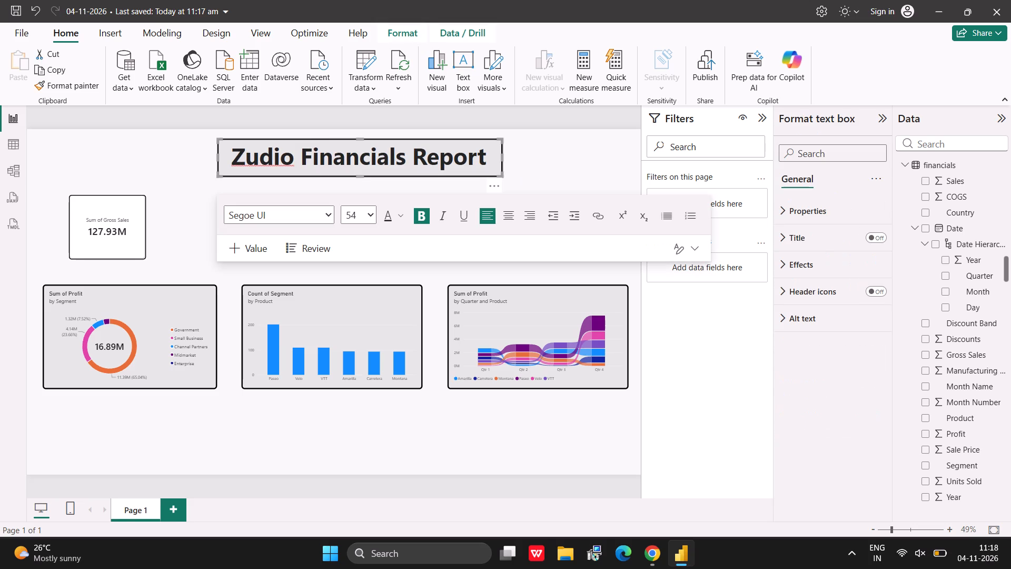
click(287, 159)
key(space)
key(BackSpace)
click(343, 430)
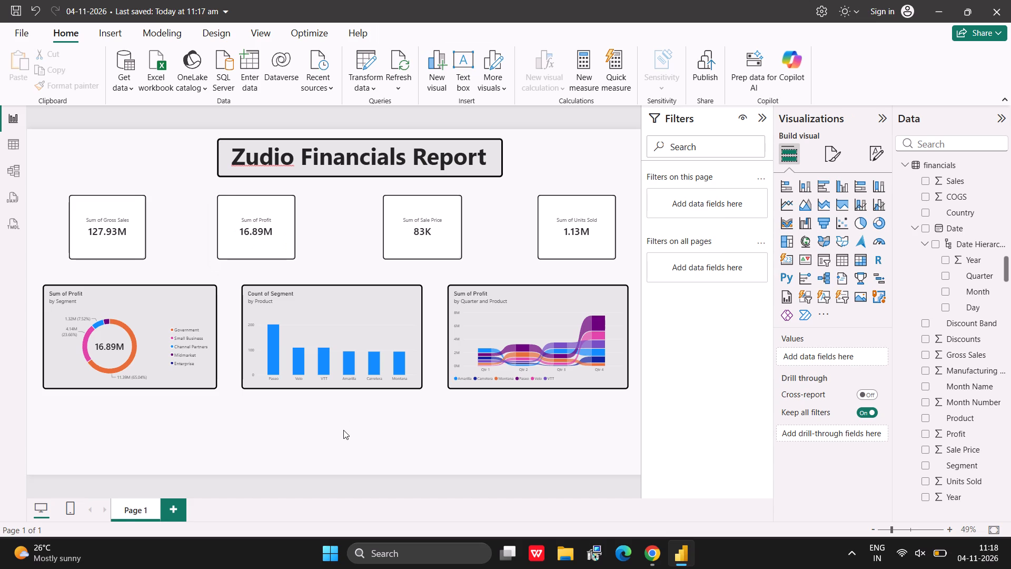
Move the product column chart down so it sits slightly lower than the donut and ribbon charts, still between them.
drag(330, 337, 337, 371)
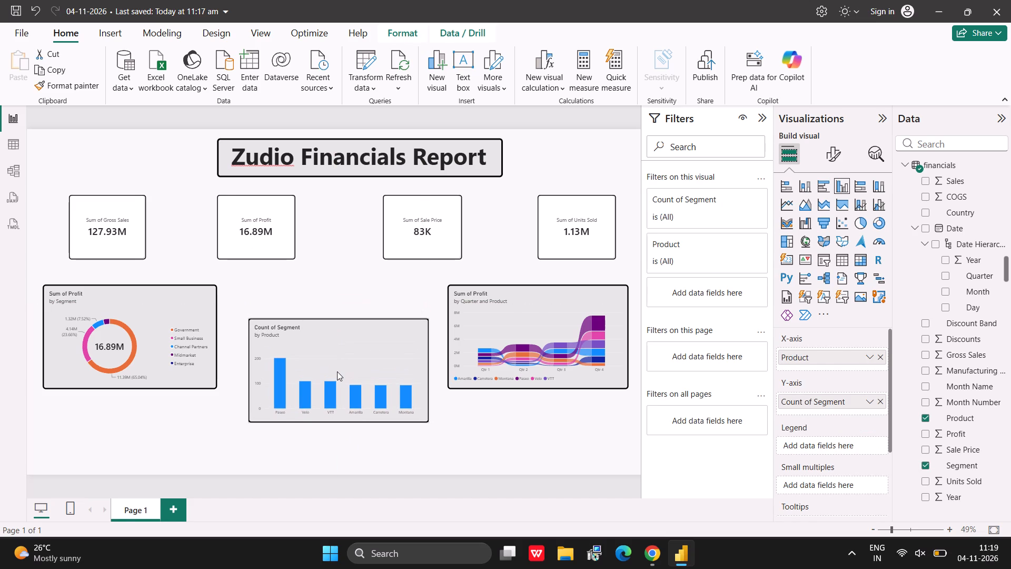
drag(337, 371, 337, 389)
click(503, 431)
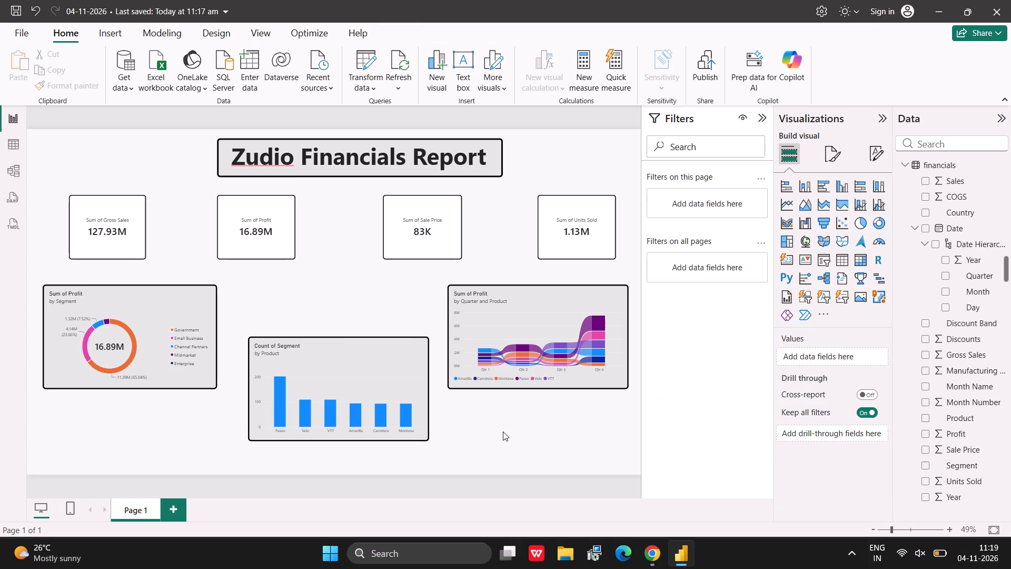
drag(353, 375, 352, 365)
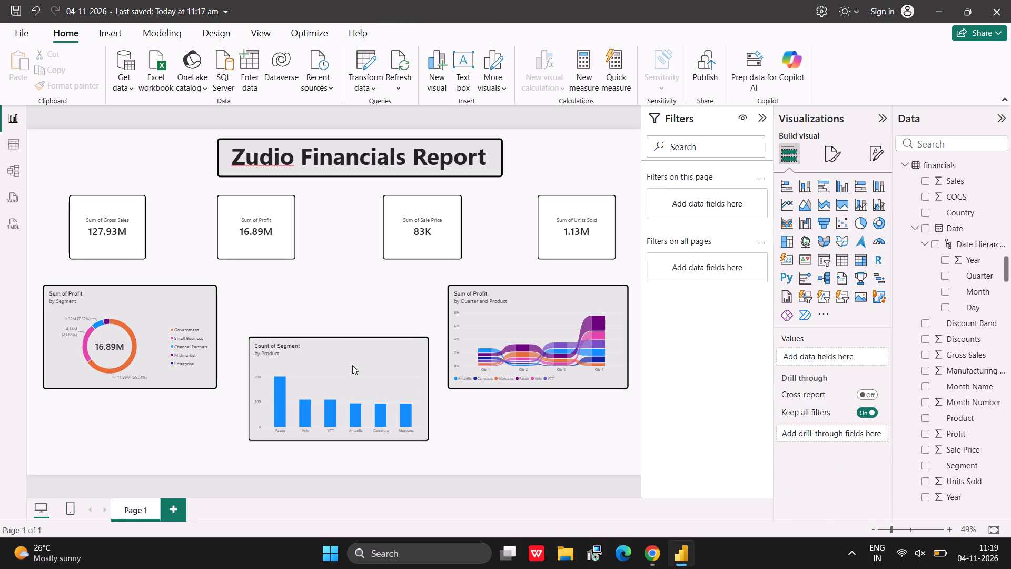
drag(352, 365, 351, 349)
click(496, 450)
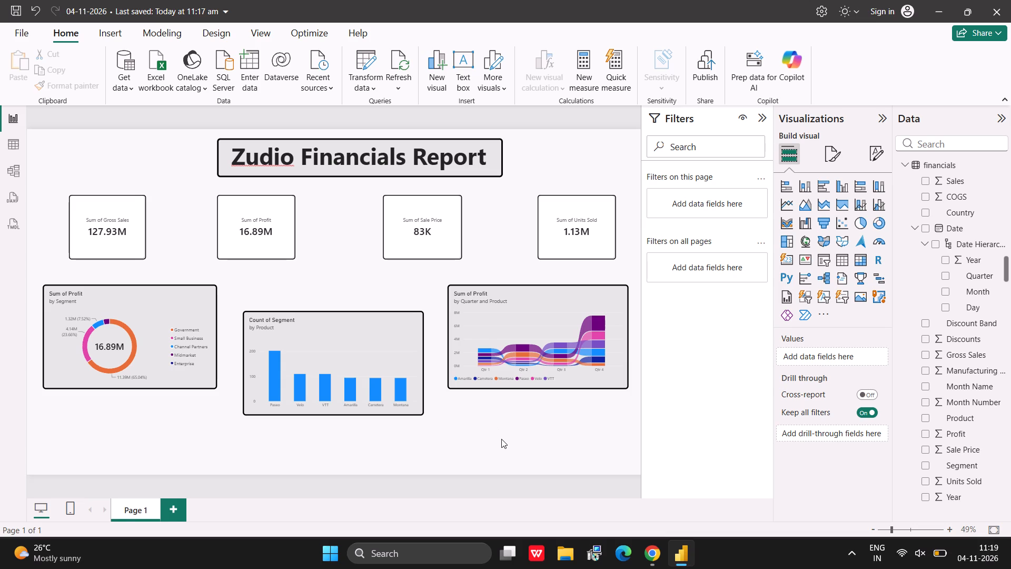
Save the report with the new title and column chart position.
key(ctrl+s)
ctrl+click(501, 439)
Enlarge the ribbon chart slightly by extending its bottom-left corner outward, keeping its top and right edges in place.
click(543, 321)
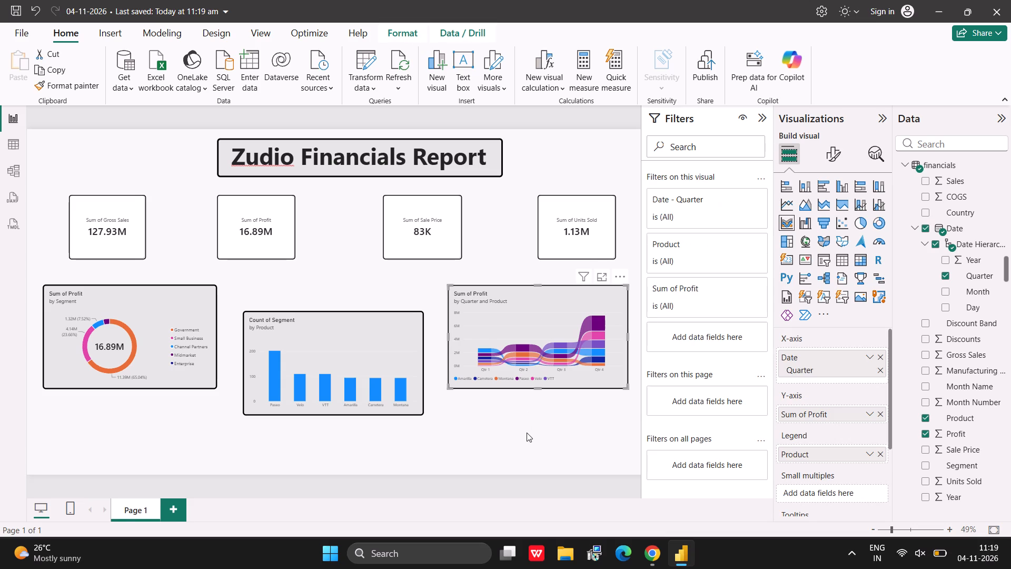
click(446, 389)
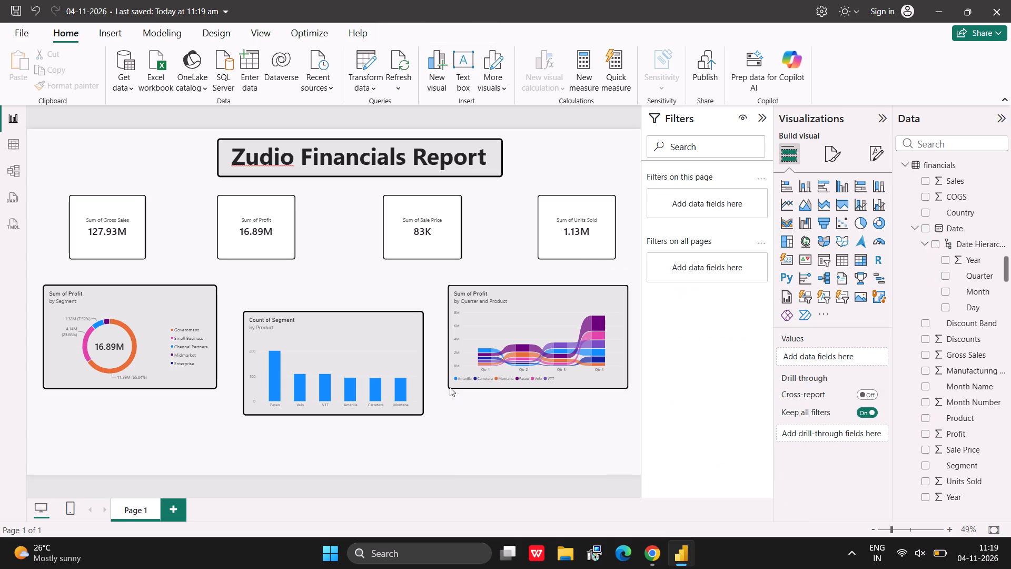
click(506, 317)
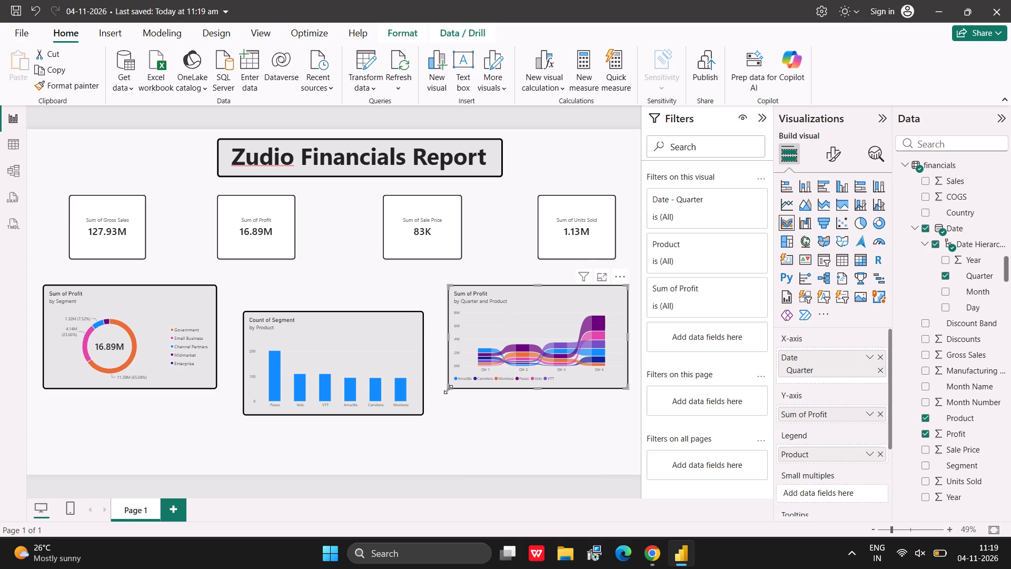
drag(448, 389, 444, 400)
click(444, 400)
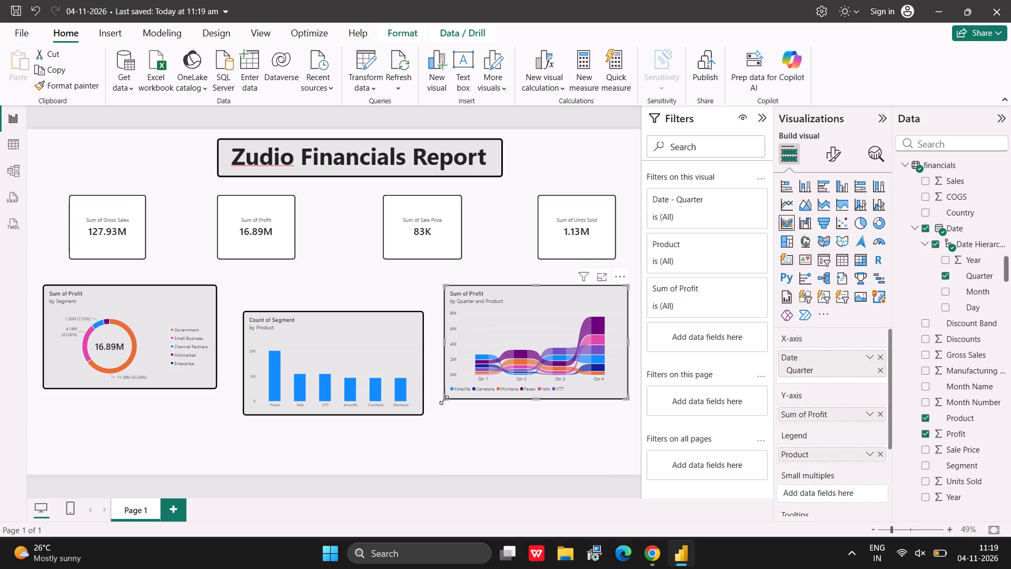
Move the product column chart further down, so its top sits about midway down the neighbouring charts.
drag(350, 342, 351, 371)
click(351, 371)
Extend the donut chart's bottom edge down to match the height of the ribbon chart, keeping its width.
click(204, 376)
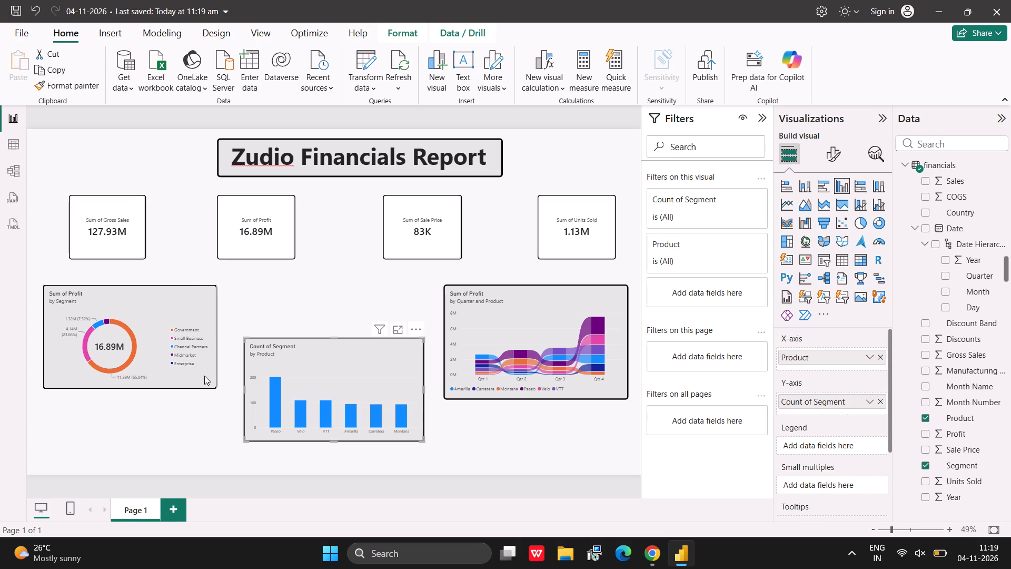
drag(215, 387, 218, 393)
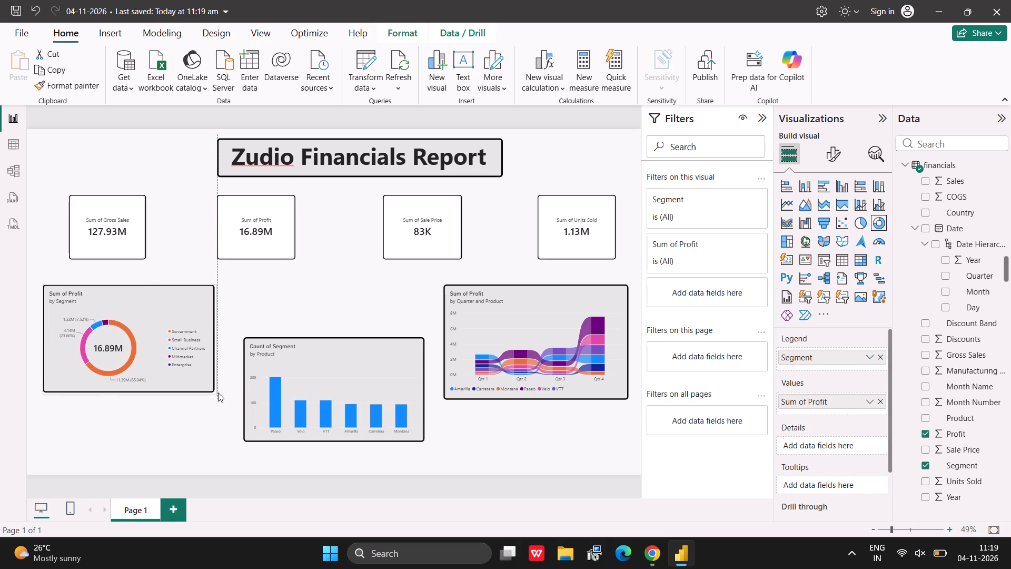
drag(218, 393, 218, 398)
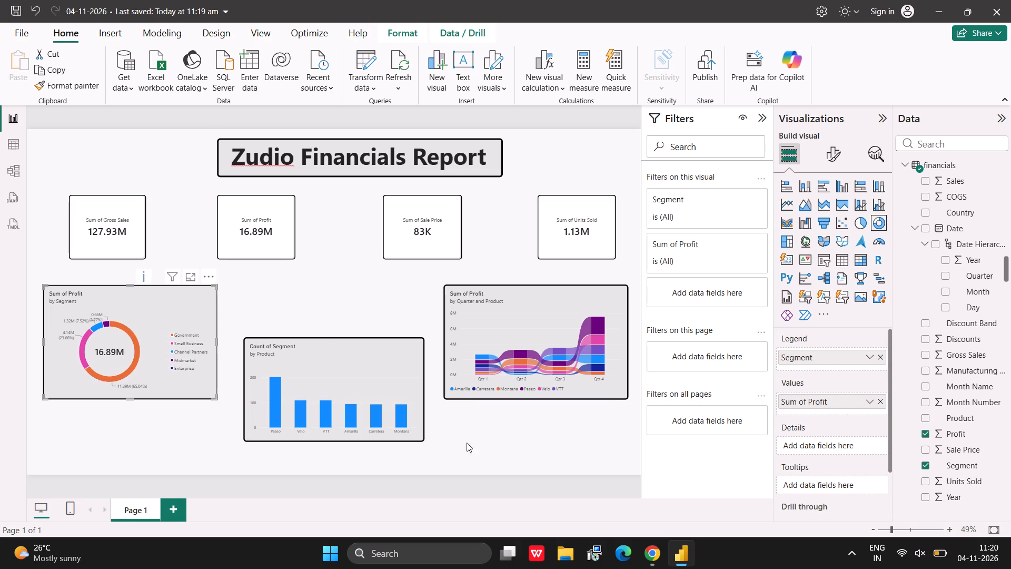
click(484, 457)
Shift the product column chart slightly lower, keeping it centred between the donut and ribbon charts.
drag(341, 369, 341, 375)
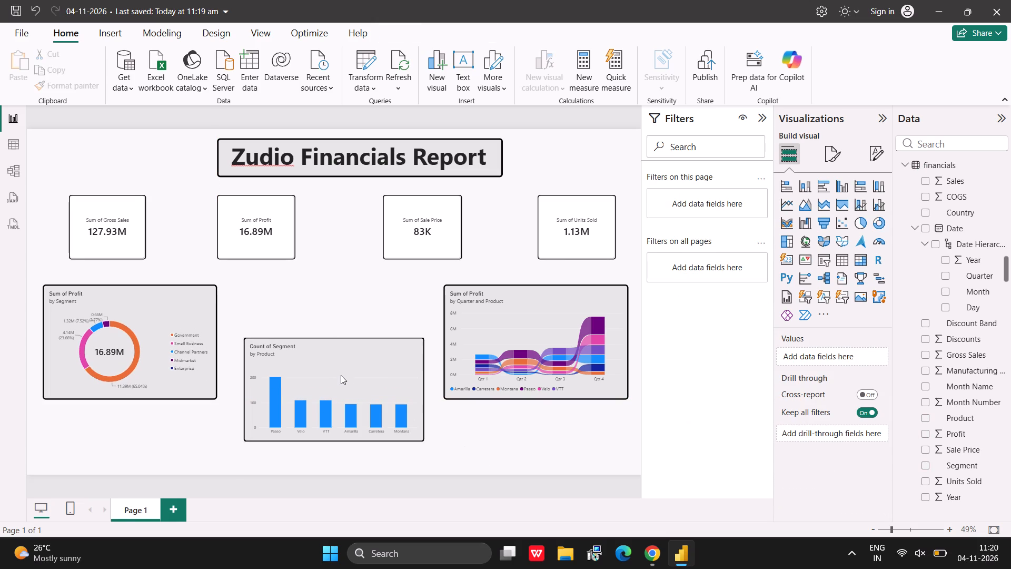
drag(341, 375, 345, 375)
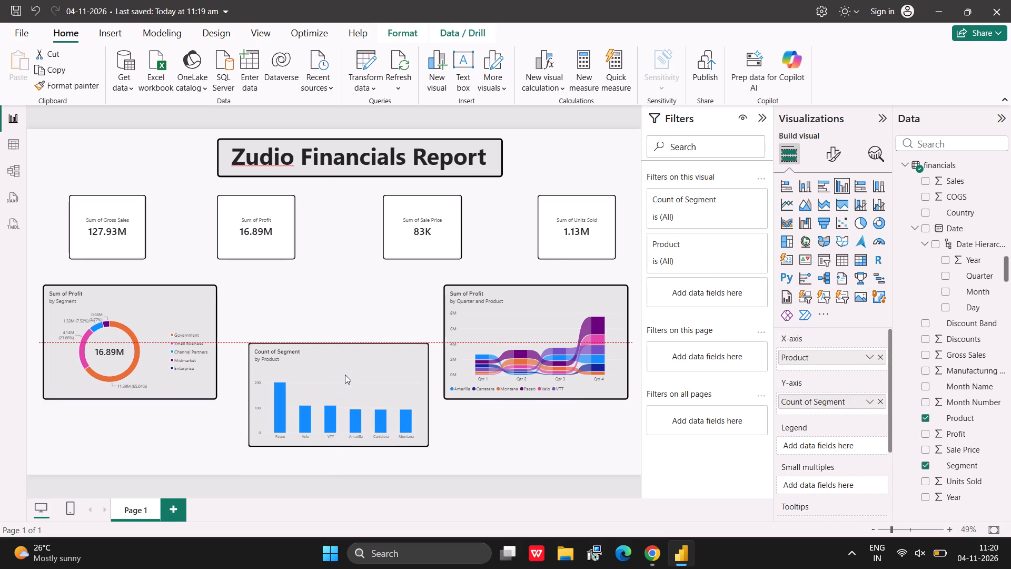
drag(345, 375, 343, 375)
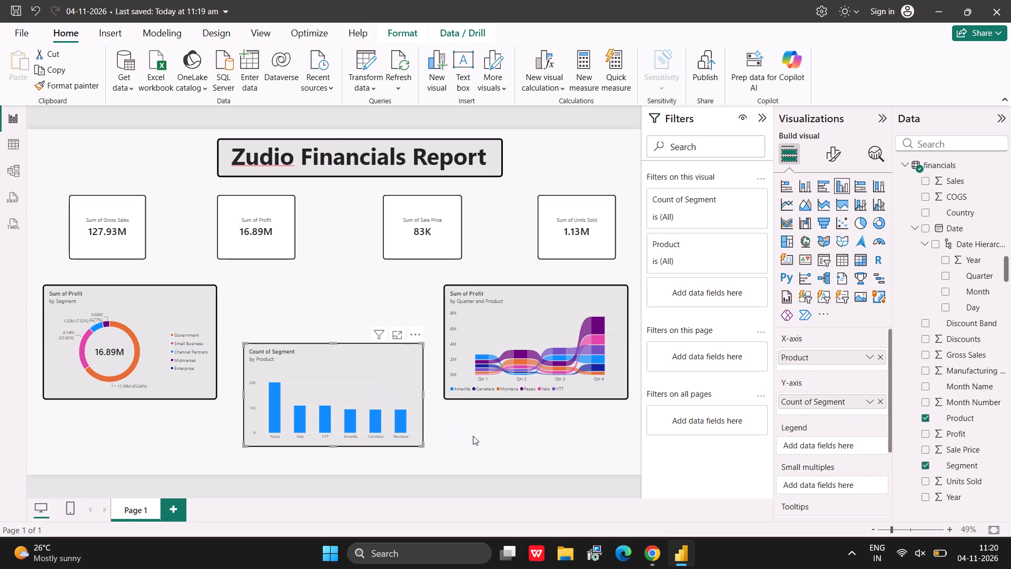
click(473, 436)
Move the product column chart up between the donut and ribbon charts, aligning its top edge with theirs.
drag(370, 384, 370, 362)
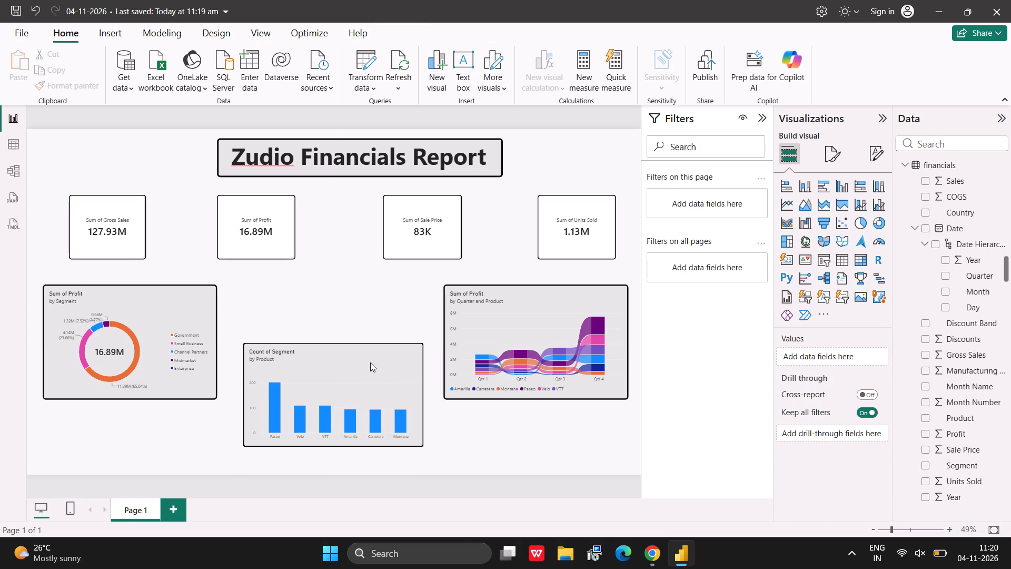
drag(370, 362, 369, 332)
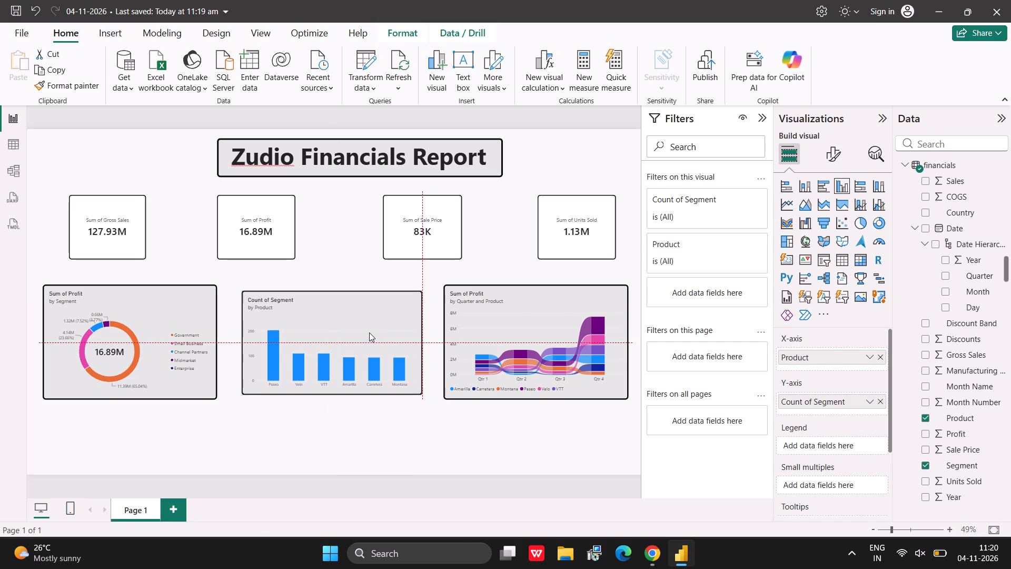
drag(369, 332, 372, 328)
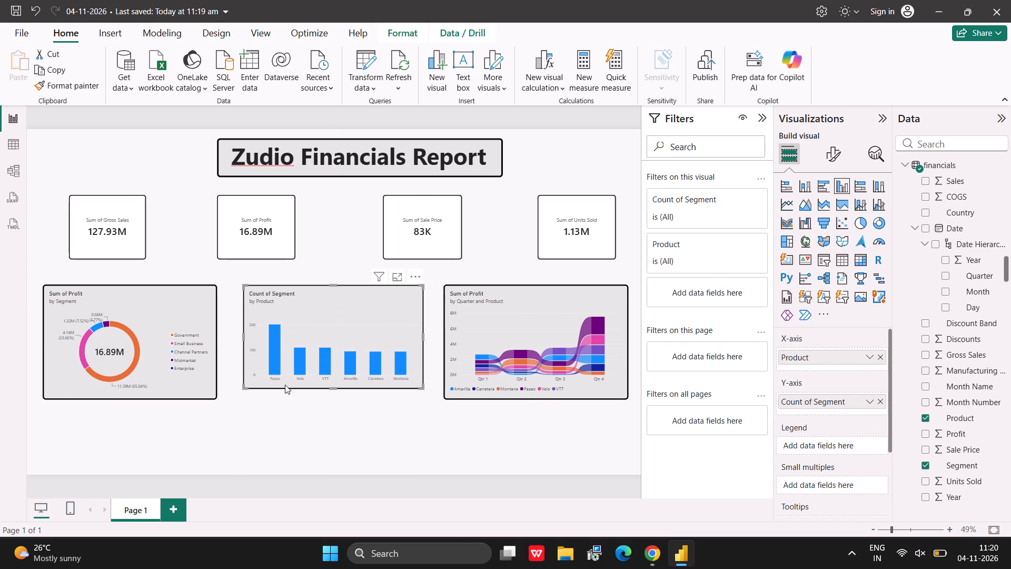
Enlarge the product column chart from its bottom-left corner until its bottom edge aligns with the donut and ribbon charts.
drag(245, 384, 244, 392)
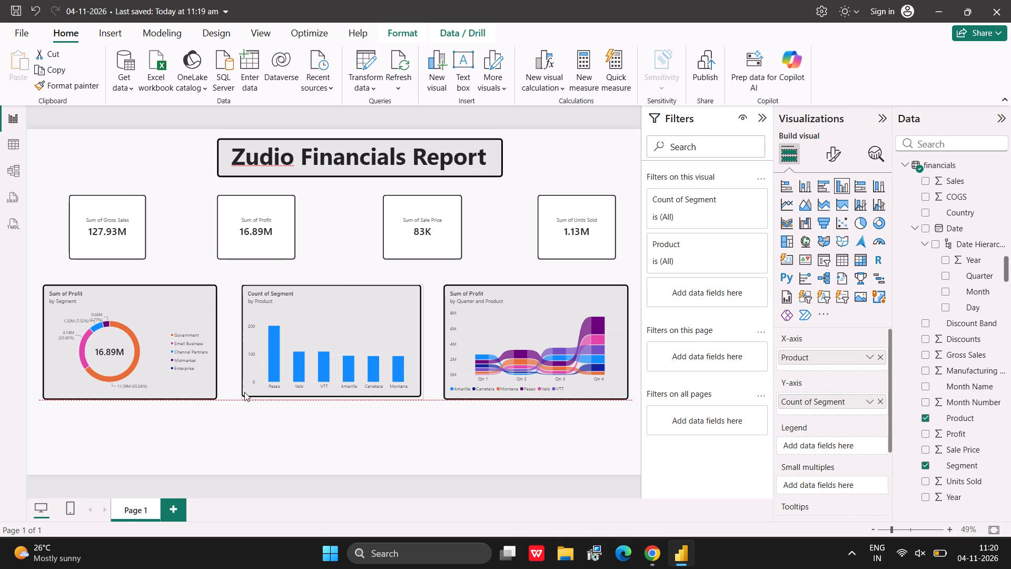
drag(244, 392, 240, 398)
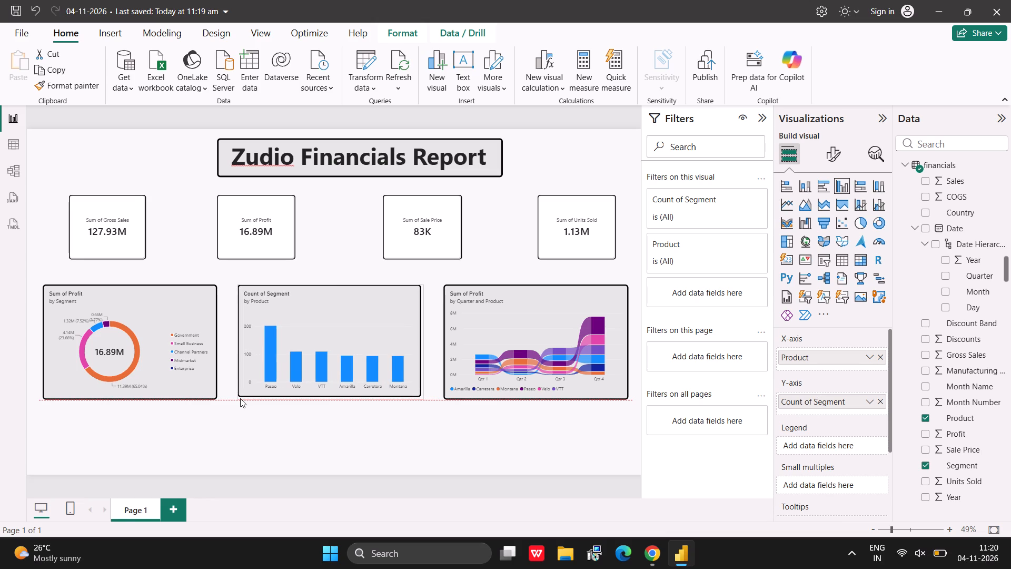
drag(240, 398, 242, 398)
click(355, 440)
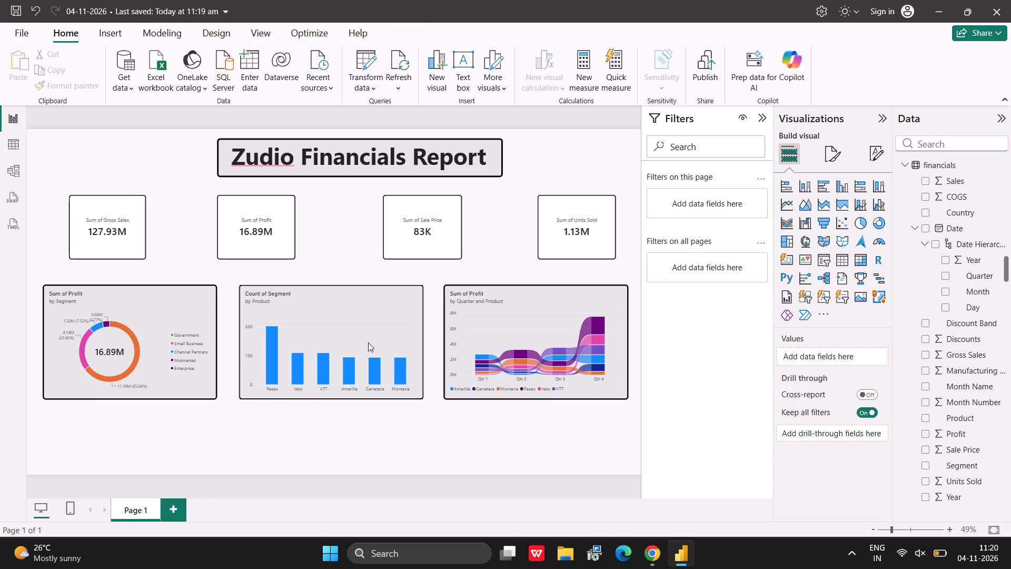
Nudge the product column chart slightly right to even out the gaps to the donut and ribbon charts.
drag(362, 332, 363, 332)
drag(363, 332, 366, 332)
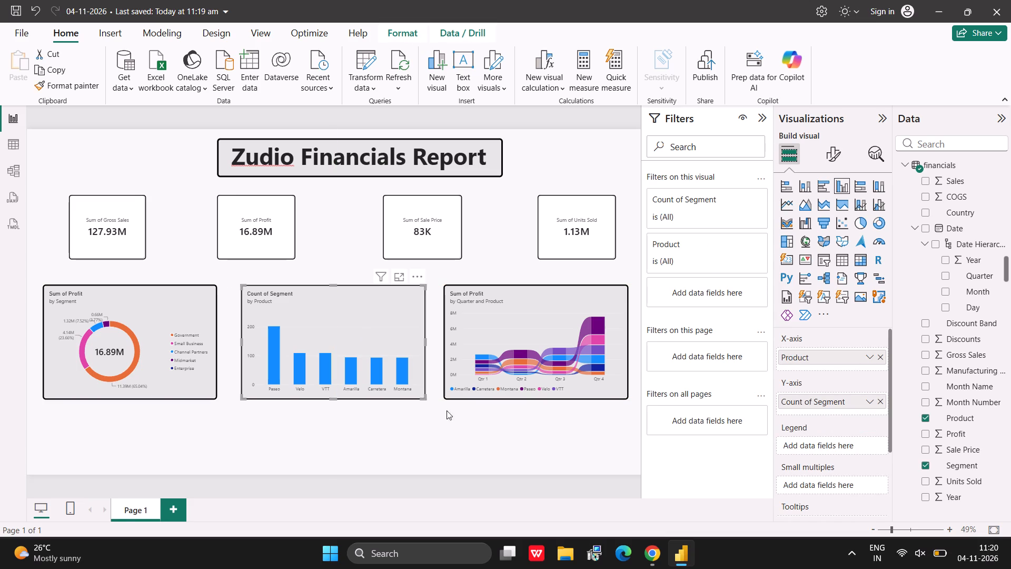
click(470, 445)
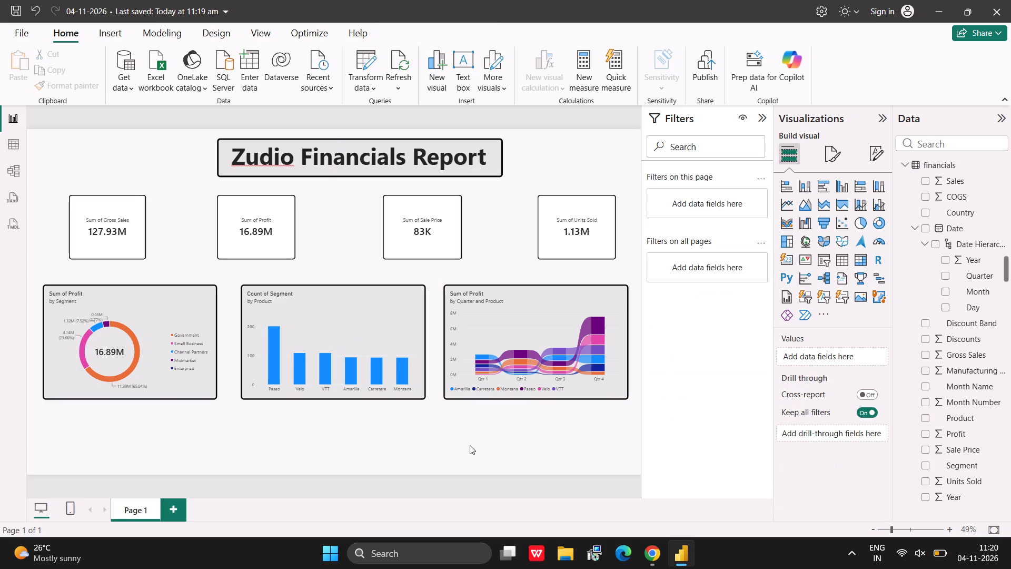
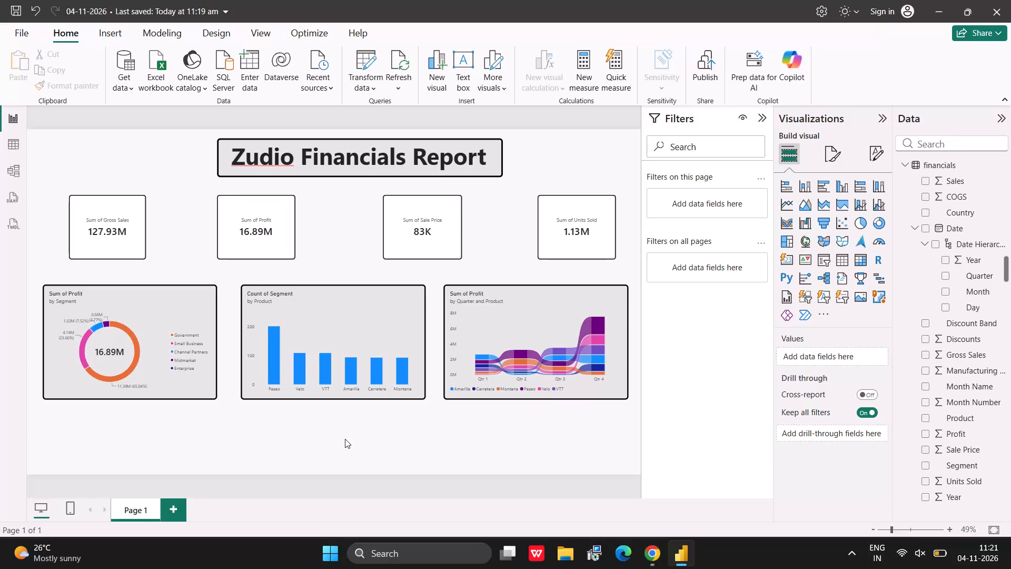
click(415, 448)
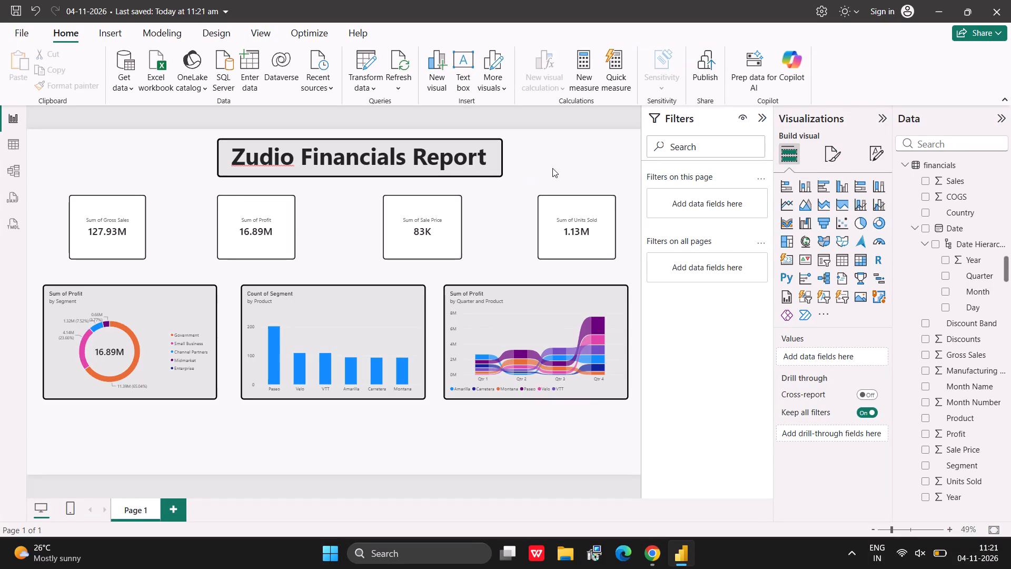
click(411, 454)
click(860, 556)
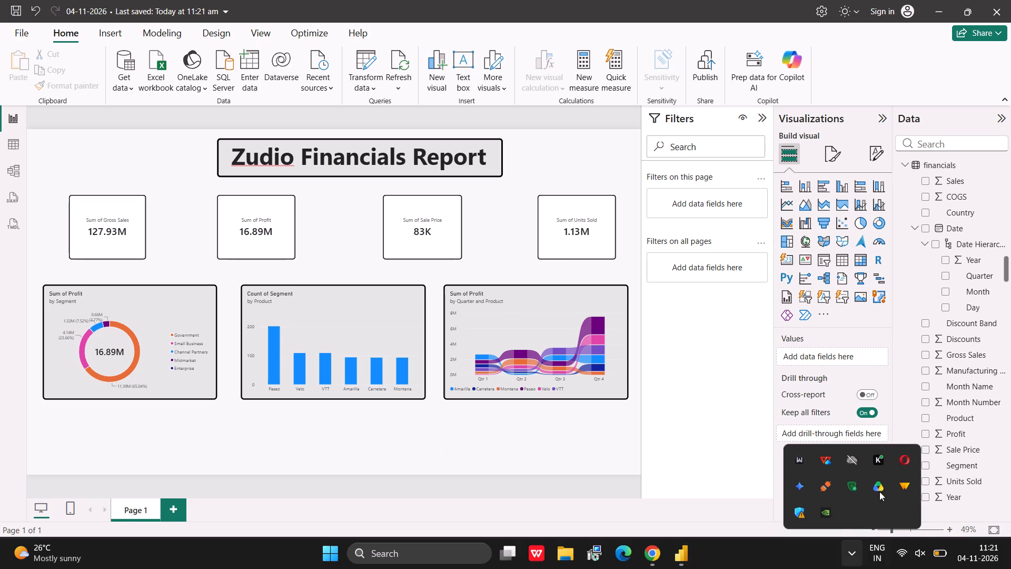